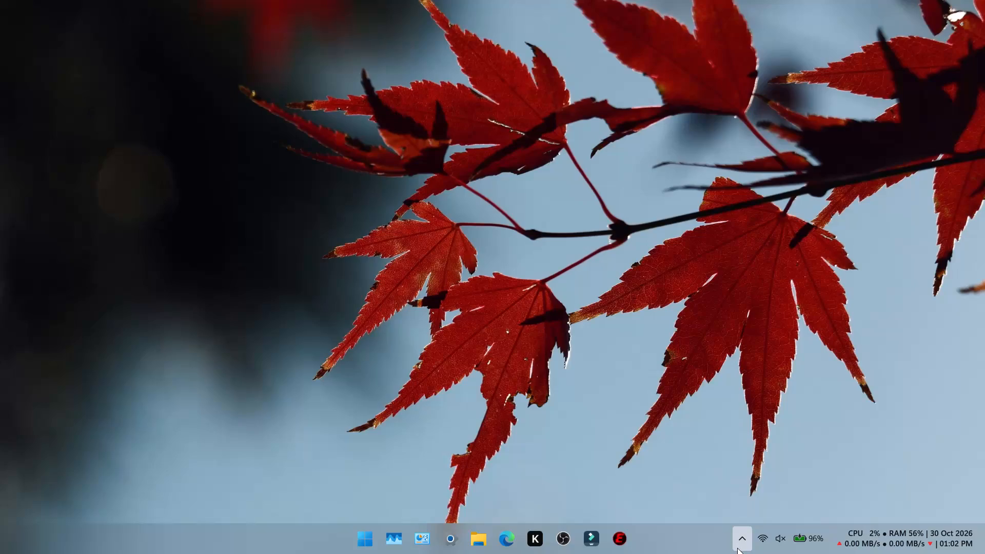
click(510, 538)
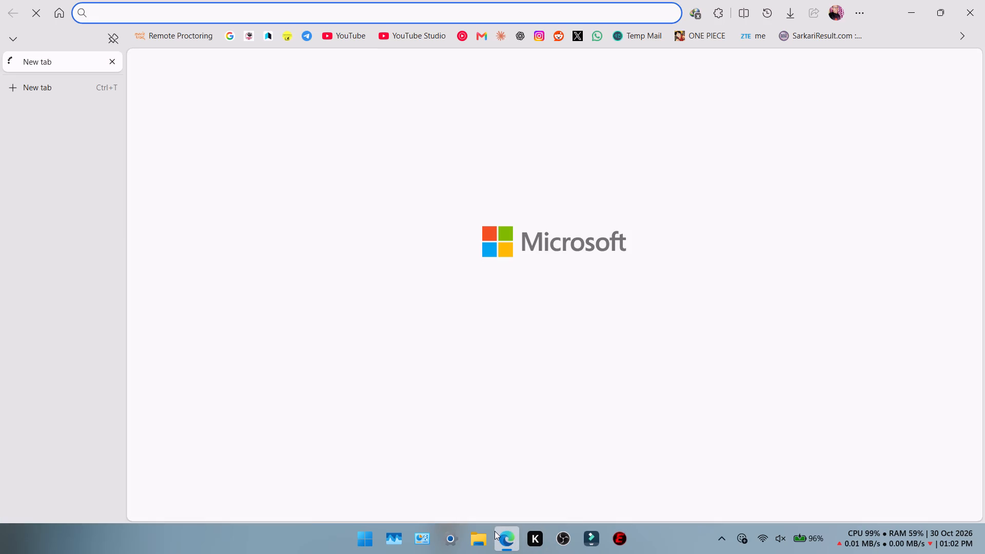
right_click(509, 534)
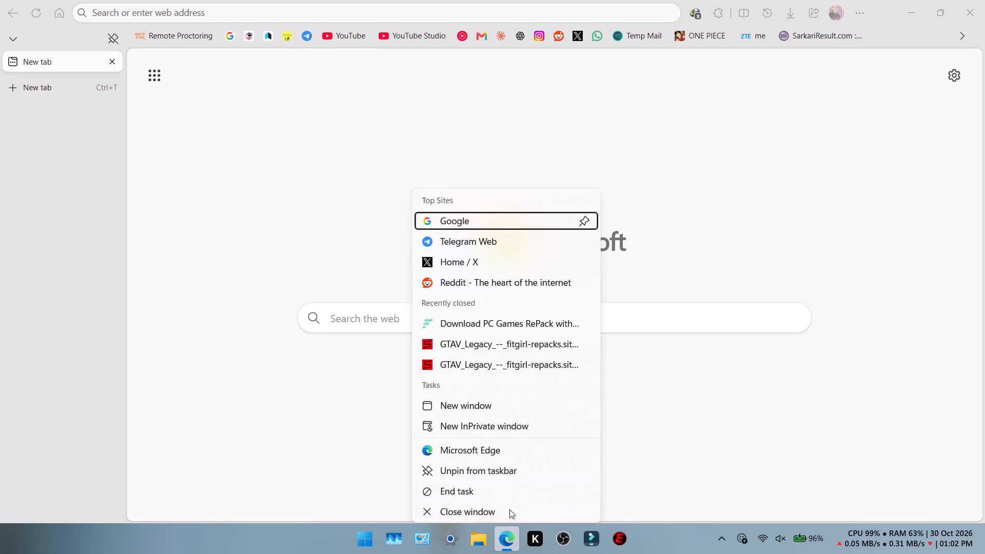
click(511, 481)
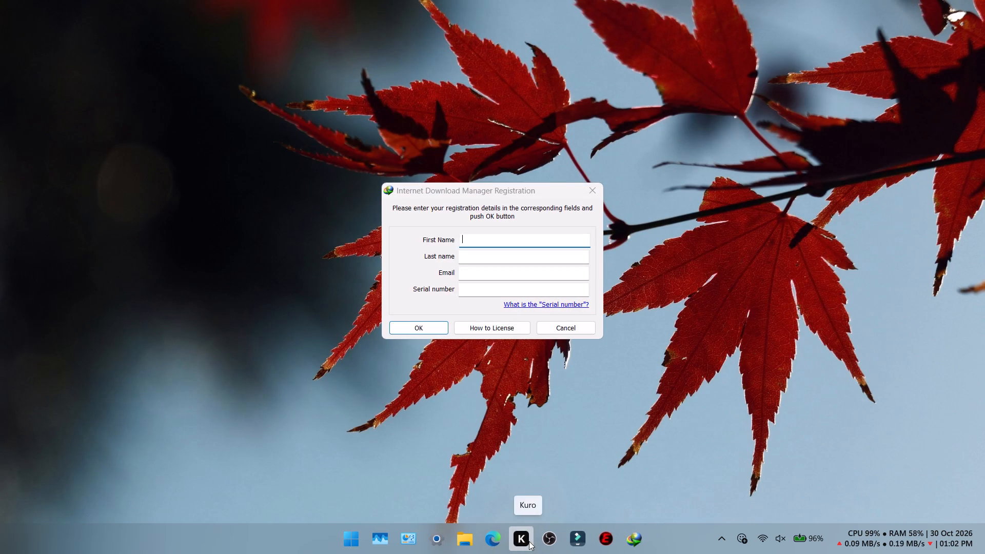
Dismiss the Internet Download Manager registration dialog without entering any details.
click(584, 193)
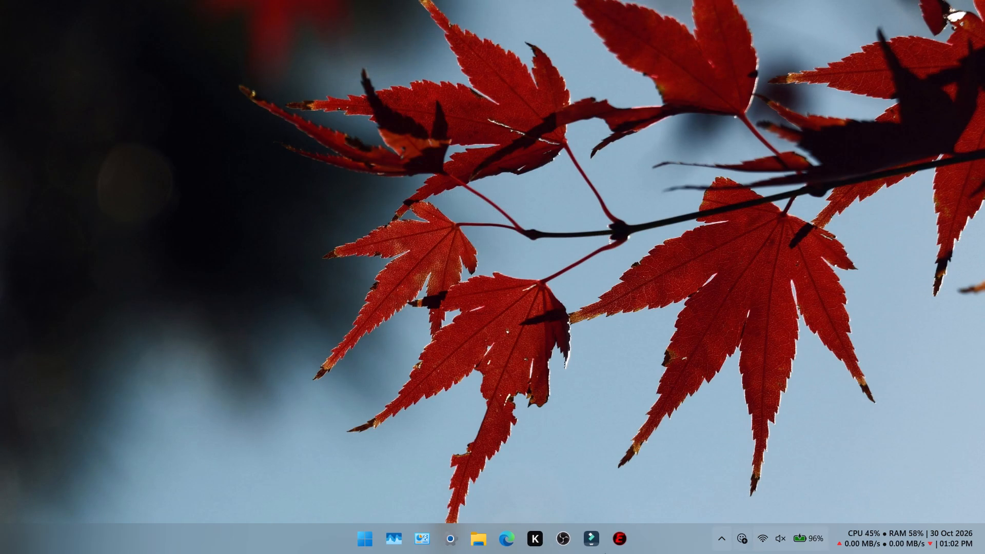
Launch the Kuro app.
click(536, 548)
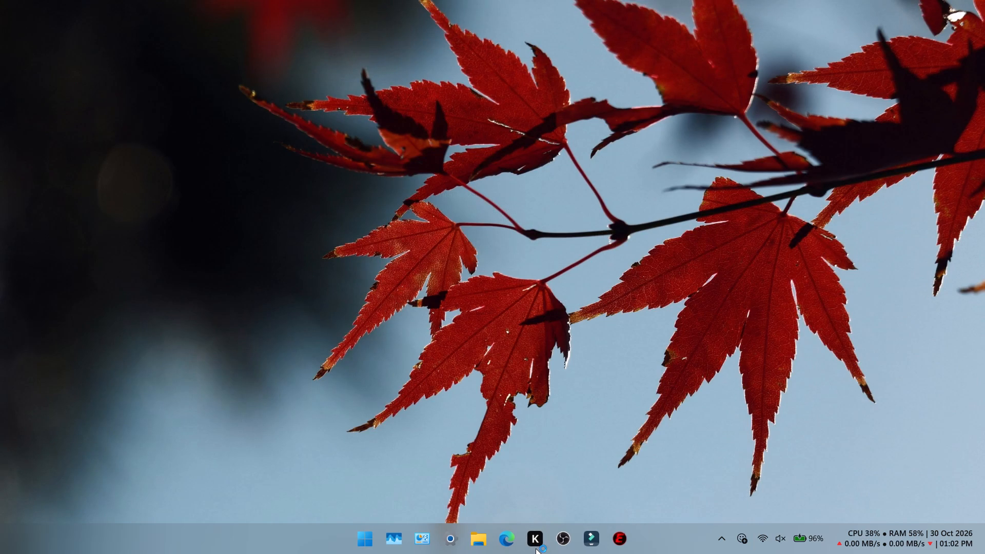
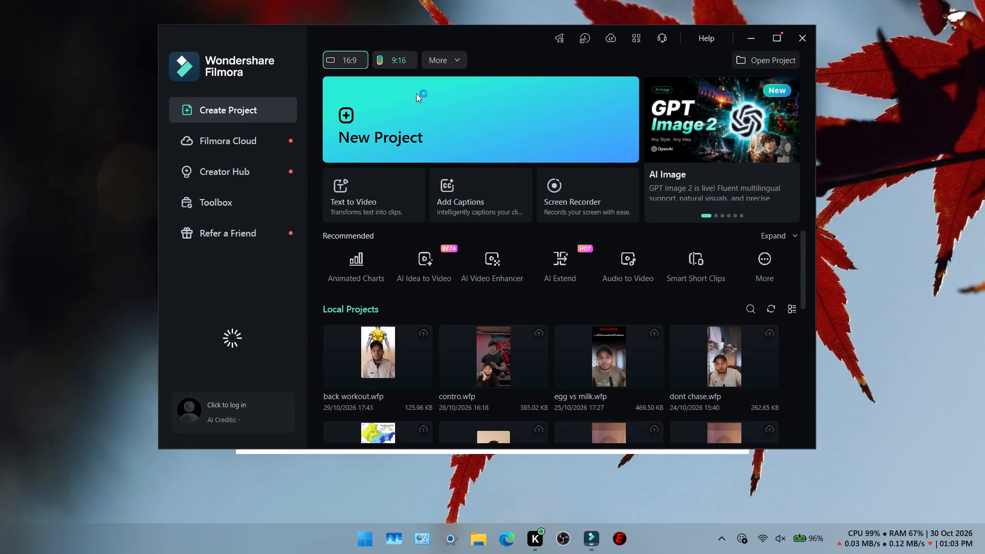
Start a new short video project in Wondershare Filmora with the 9:16 aspect ratio.
click(408, 62)
click(405, 105)
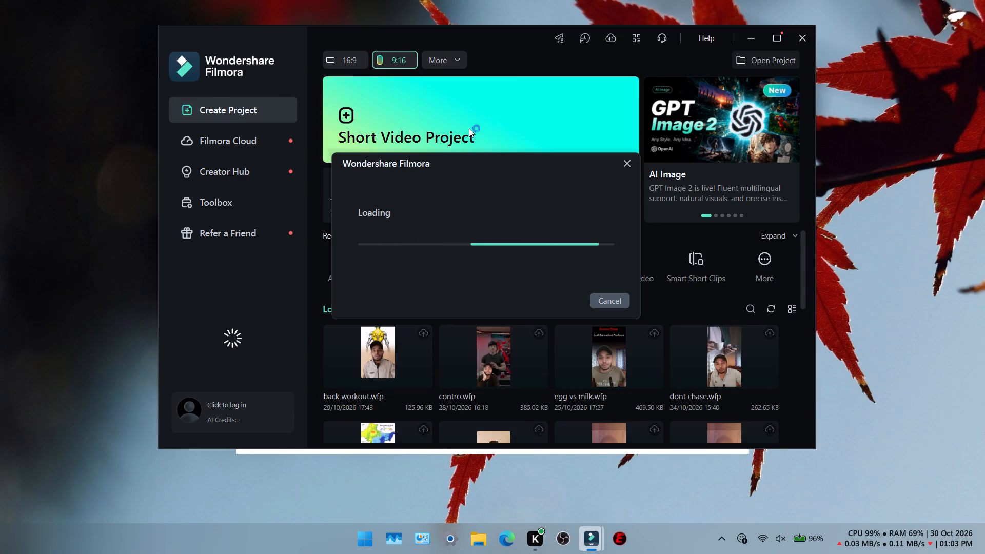
click(627, 157)
click(412, 97)
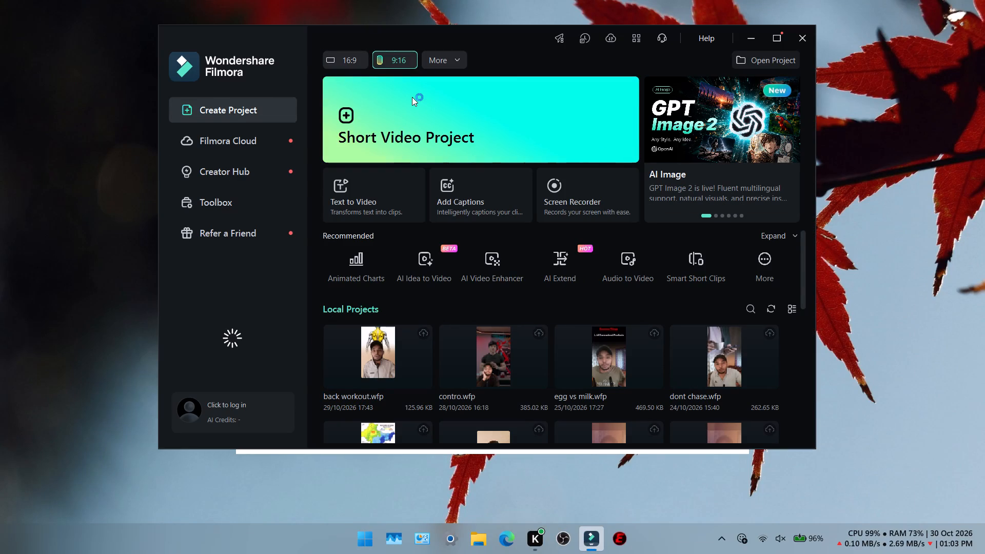
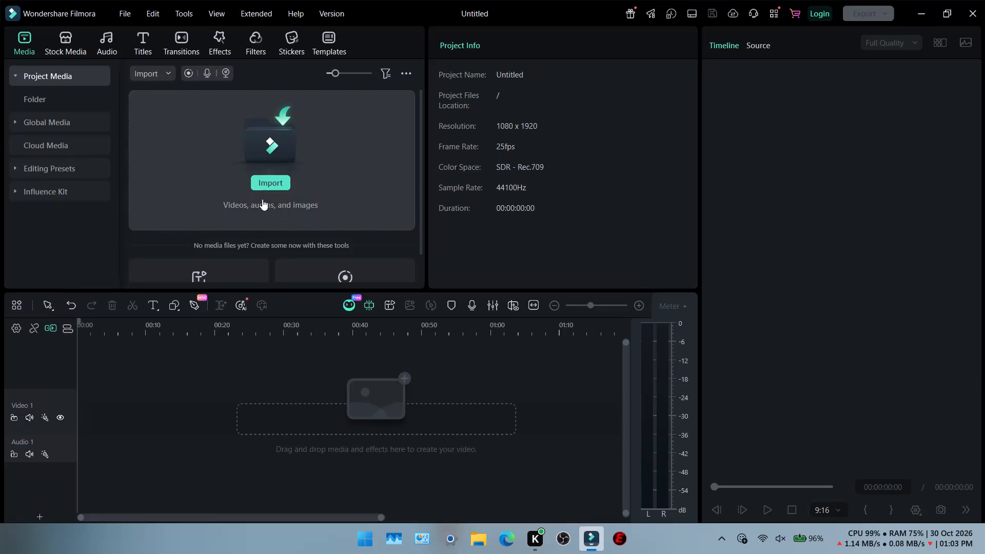
click(270, 188)
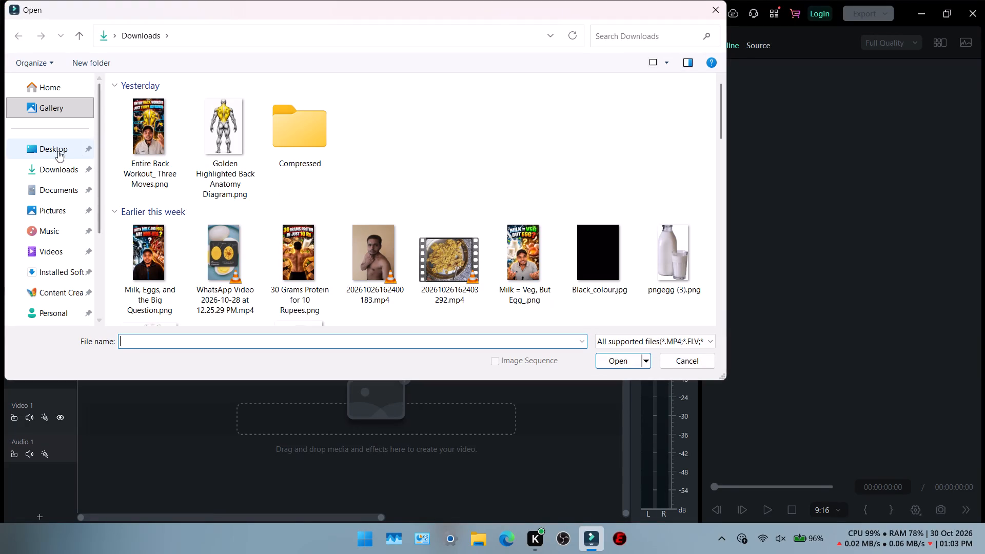
click(49, 164)
double_click(50, 250)
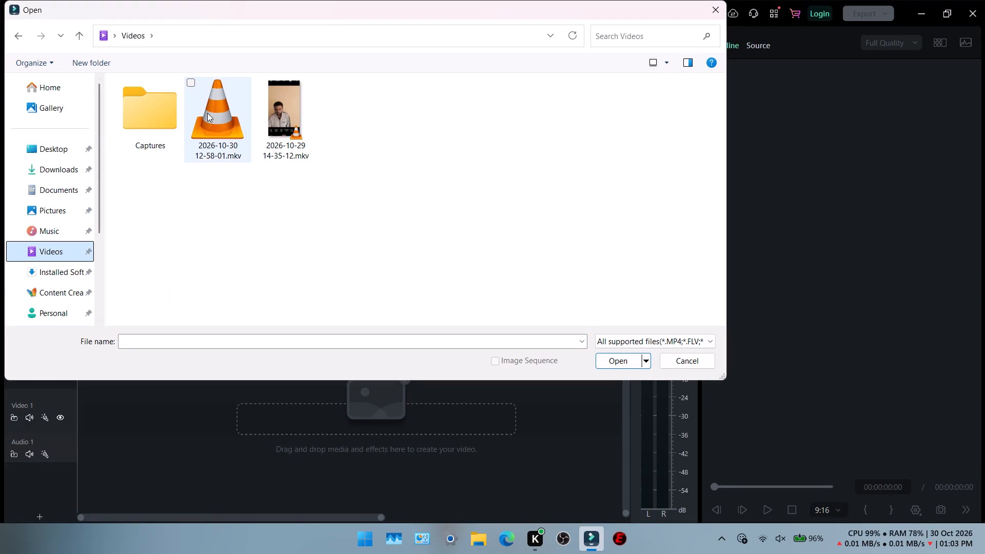
double_click(223, 108)
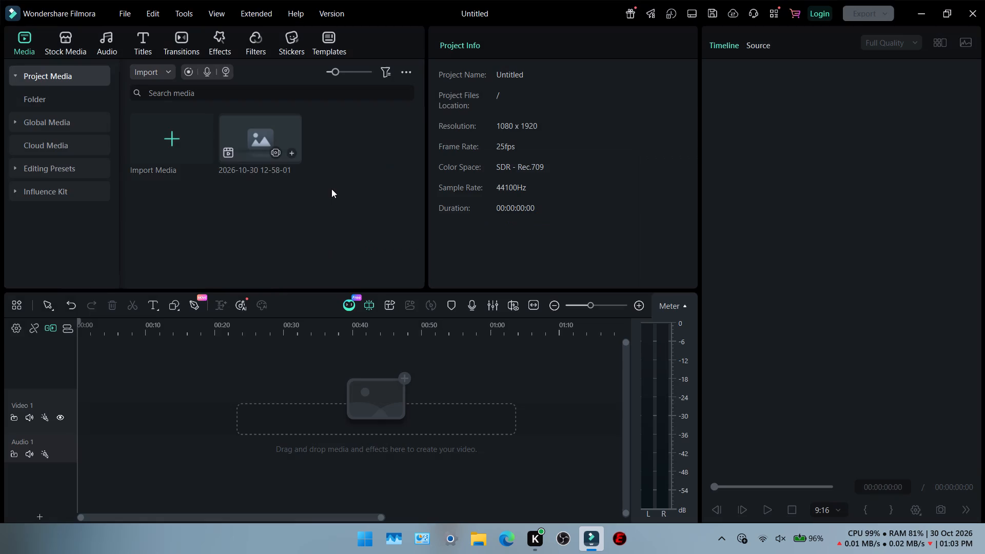
Add the imported video to the timeline, matching the project settings to the media at 1080x1920 30fps.
click(290, 172)
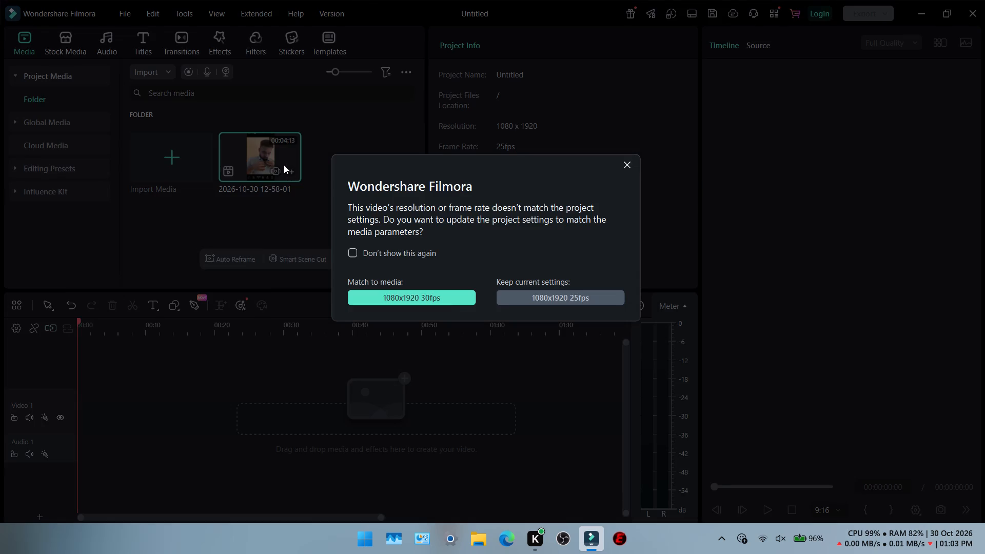
click(419, 298)
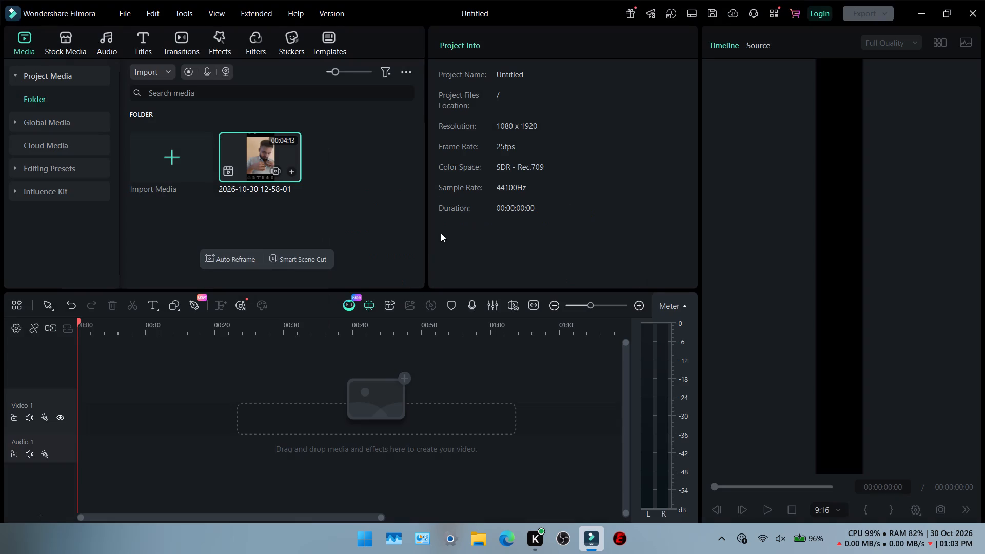
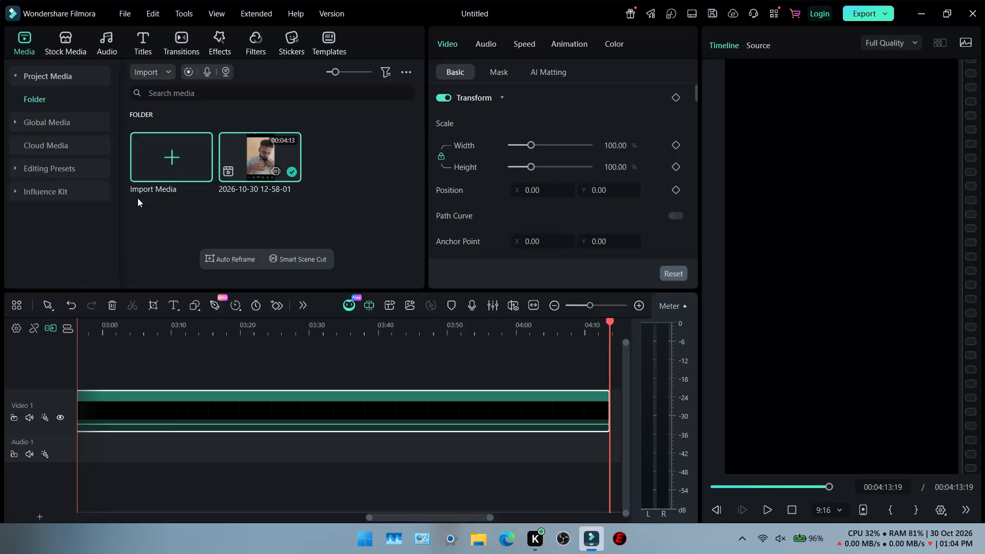
Split the video clip on the Video 1 track at about 00:02:16:05, where the recorded footage gives way to black.
click(296, 335)
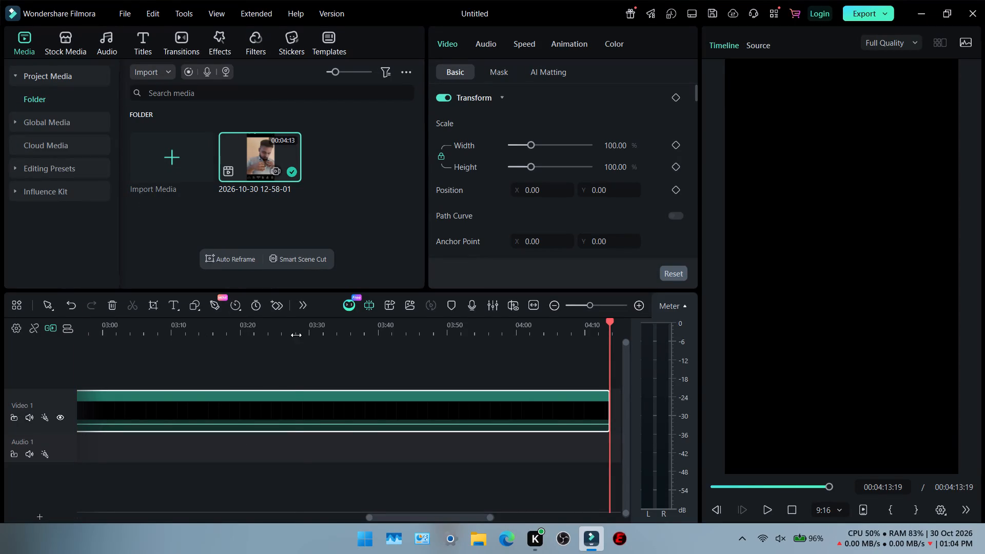
scroll(354, 347, down, 2)
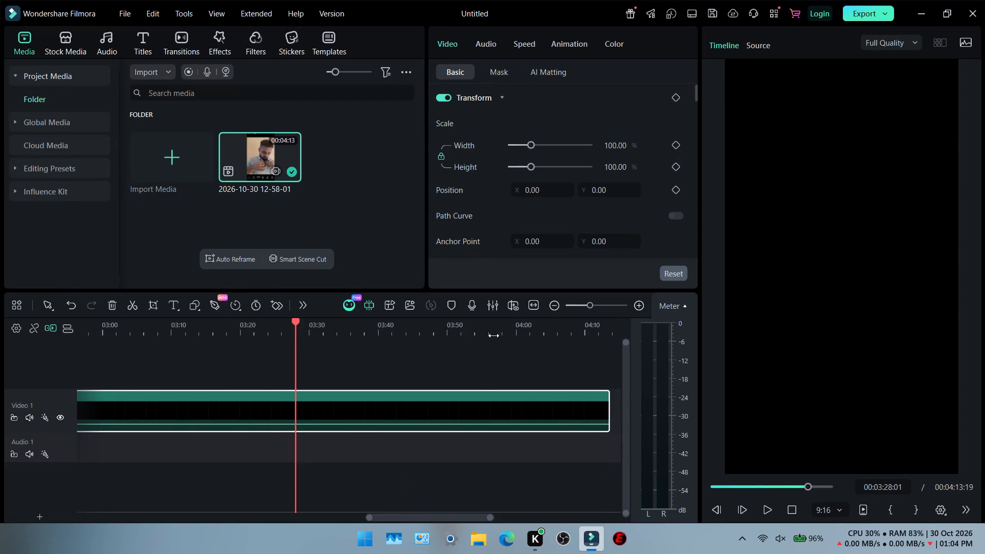
click(535, 309)
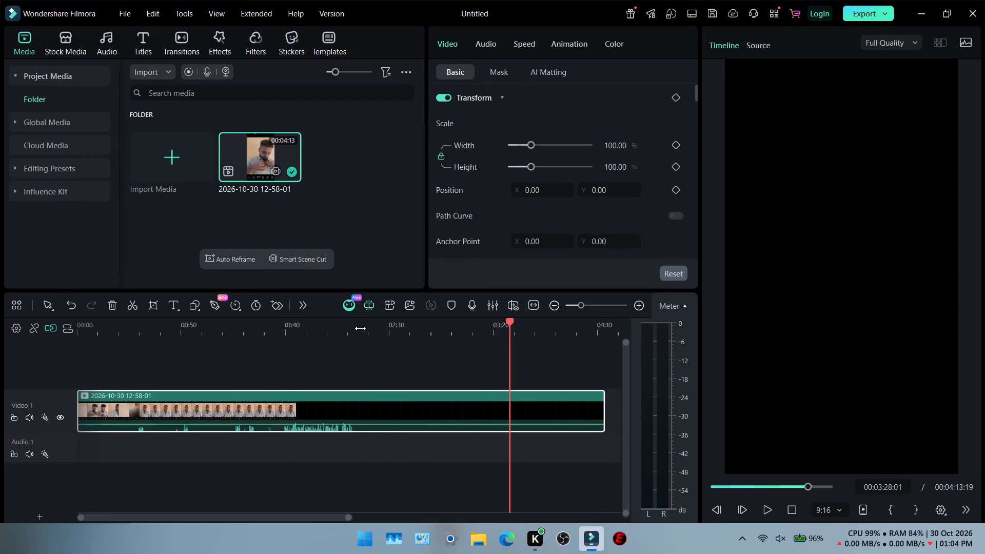
click(361, 328)
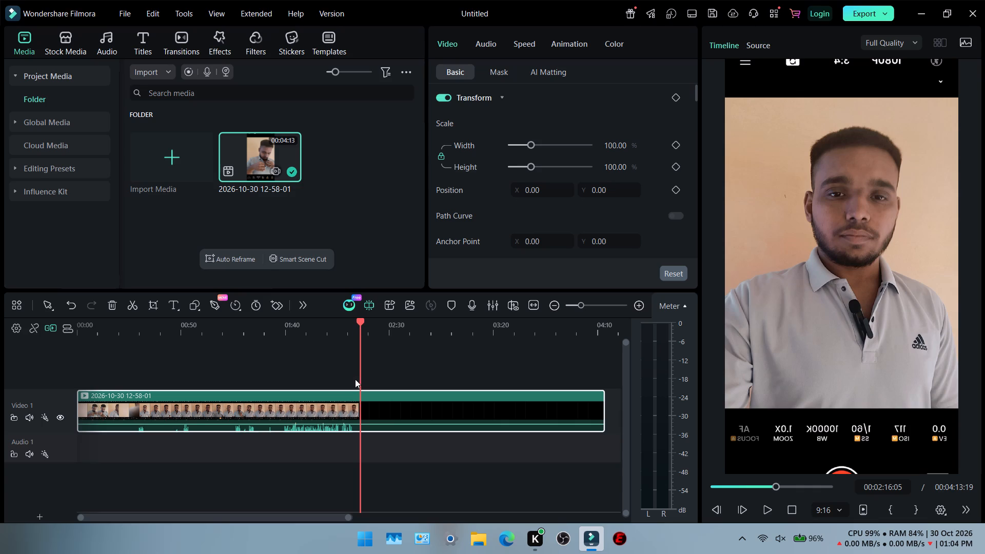
click(132, 301)
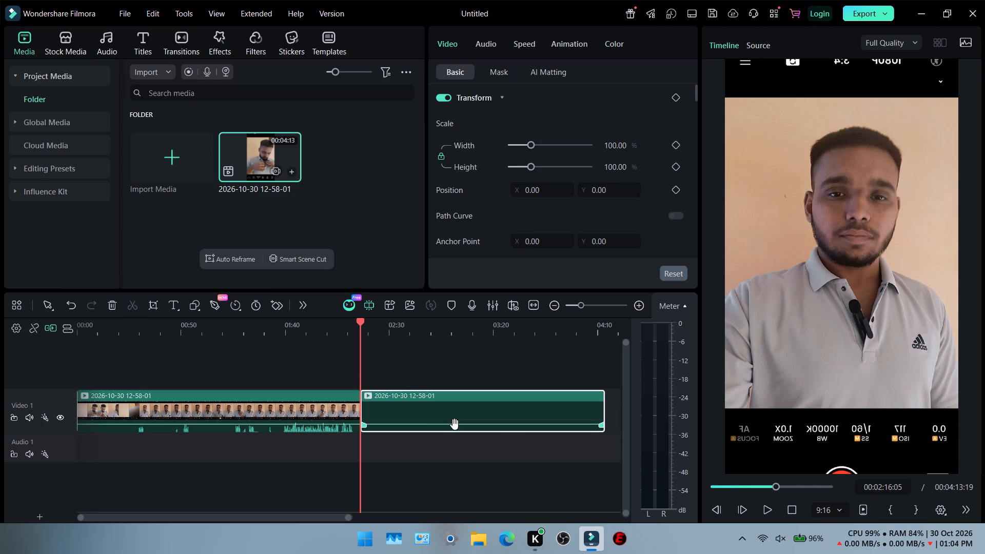
Delete the black second part of the split video clip from the Video 1 track.
click(426, 413)
key(Delete)
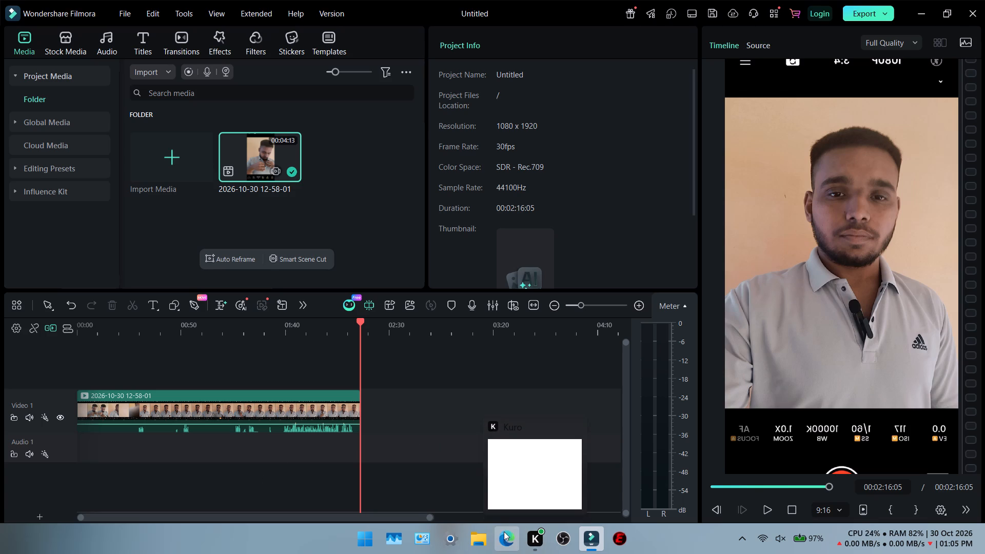
Switch to Microsoft Edge, leaving no File Explorer window open.
click(480, 537)
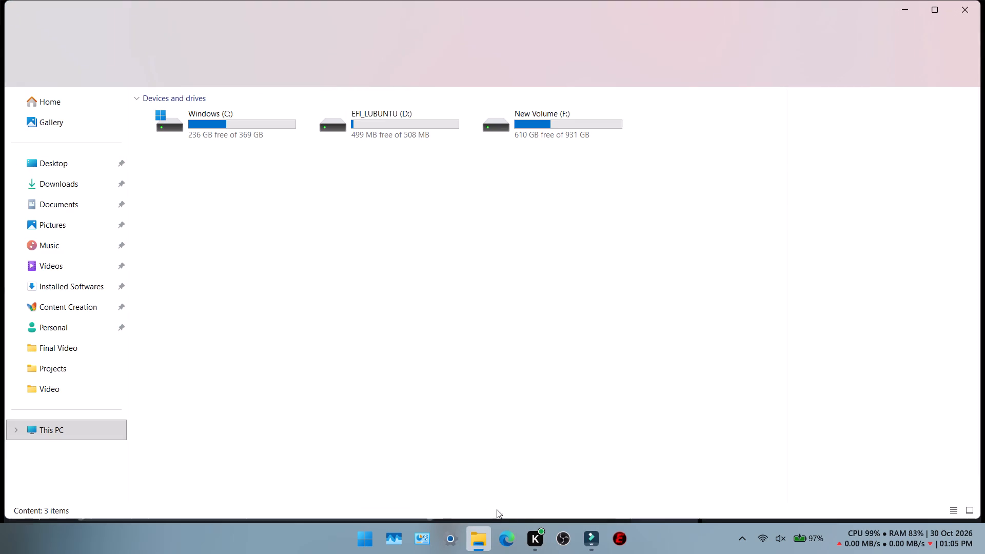
double_click(964, 14)
click(509, 538)
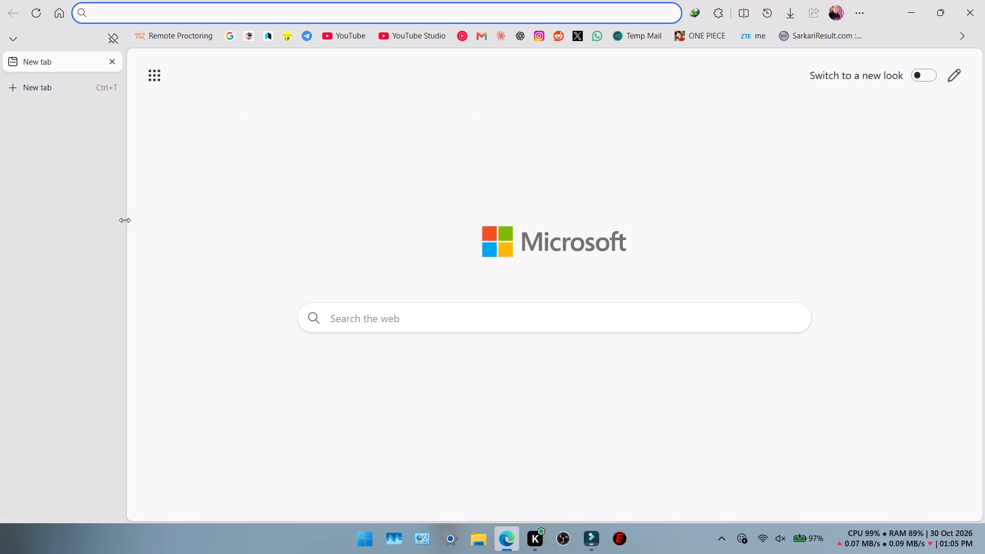
Narrow the vertical tabs pane in Microsoft Edge until little more than the tab icons fits.
drag(125, 220, 27, 238)
right_drag(94, 228, 90, 228)
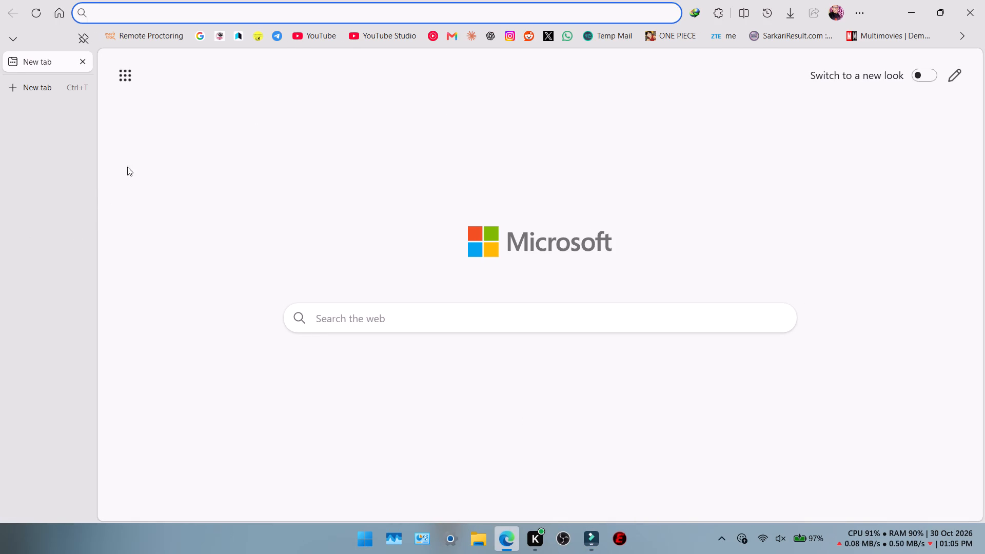
drag(95, 205, 75, 210)
drag(72, 210, 21, 217)
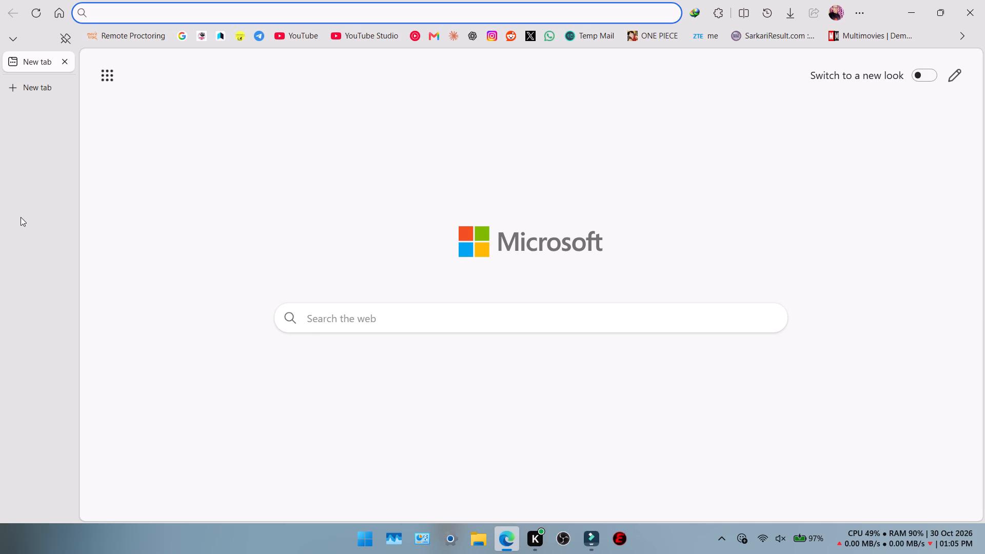
drag(21, 217, 19, 217)
click(77, 115)
drag(77, 115, 17, 127)
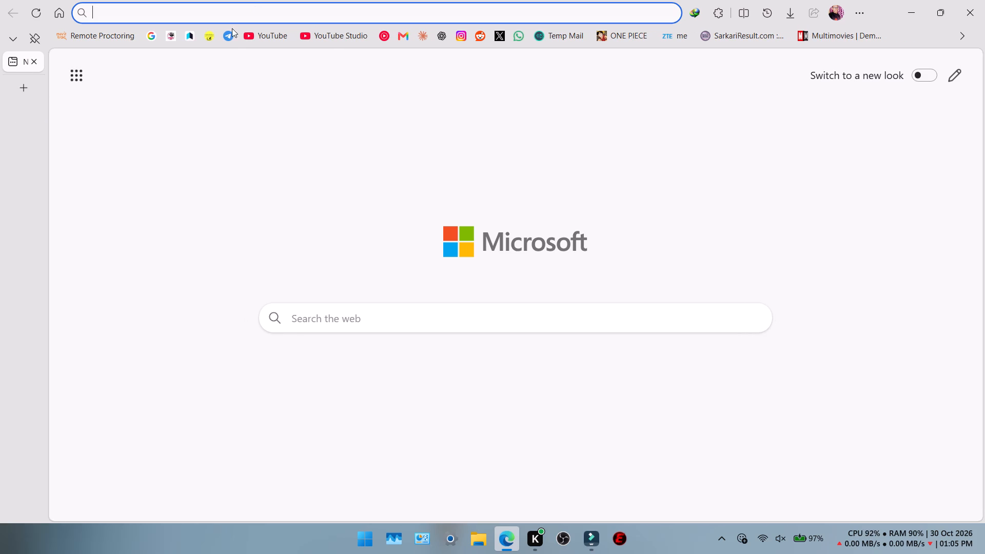
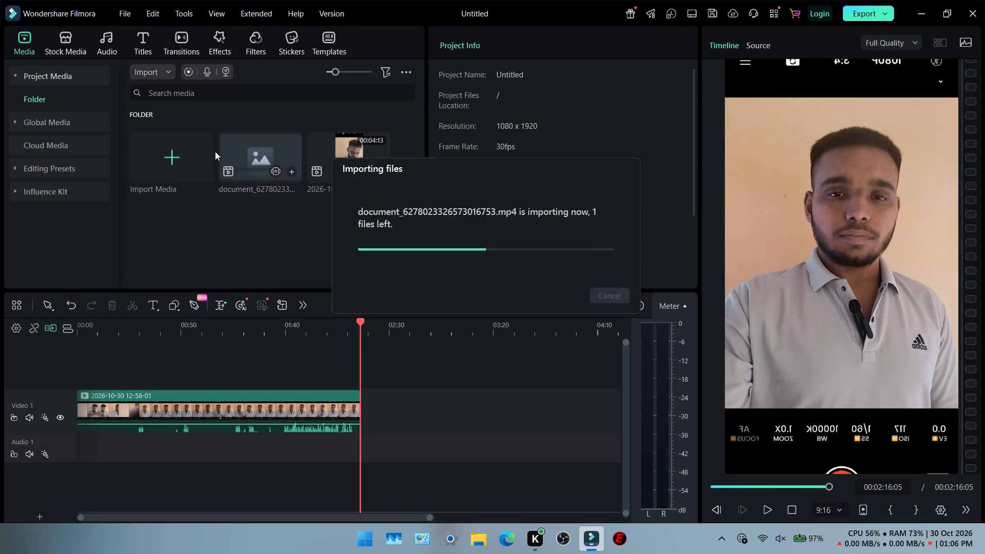
Add the imported 22-second document video to a new track above the recorded clip, aligned with the timeline start.
drag(255, 157, 400, 405)
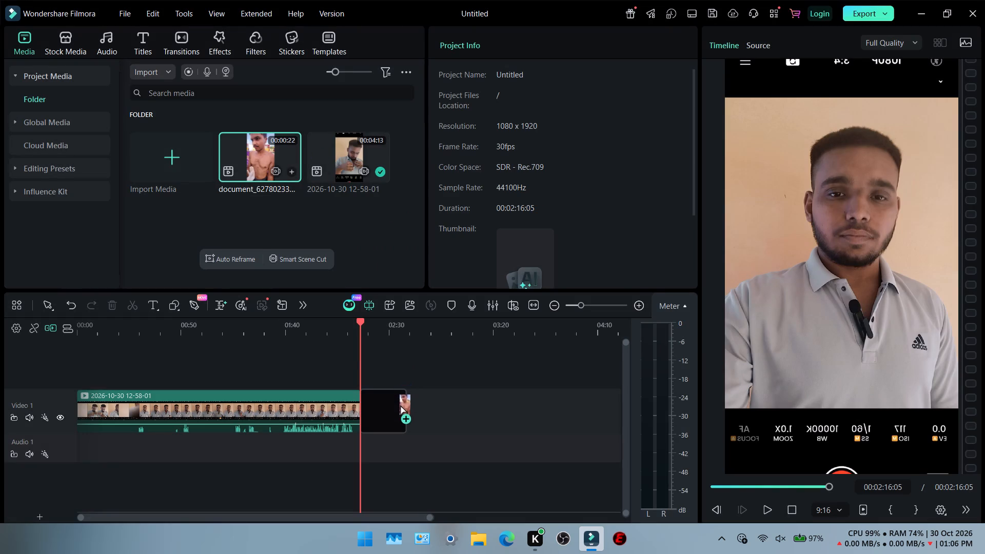
drag(400, 405, 85, 365)
click(550, 299)
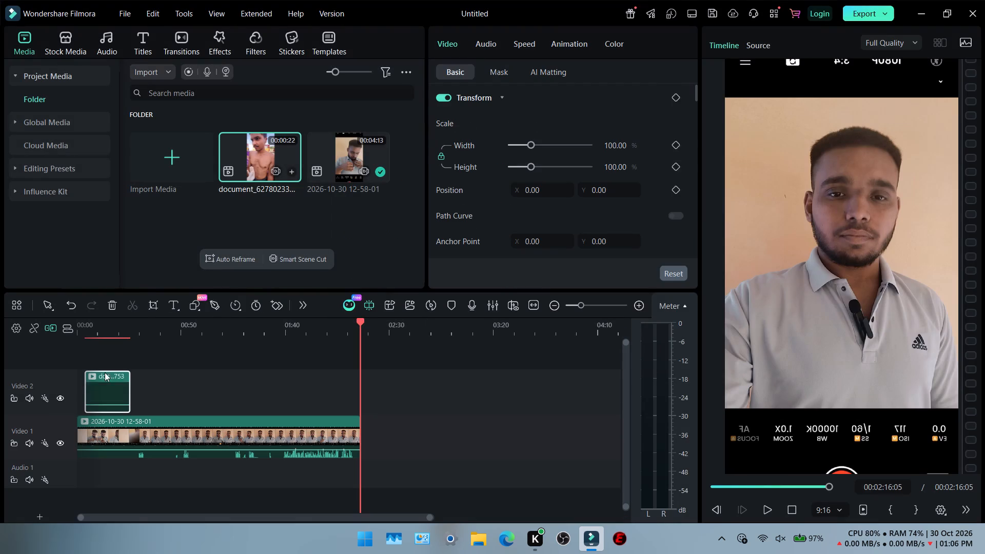
drag(107, 375, 66, 380)
Scale the overlay clip on Video 2 down to about 57% so the recorded footage shows around it.
click(85, 332)
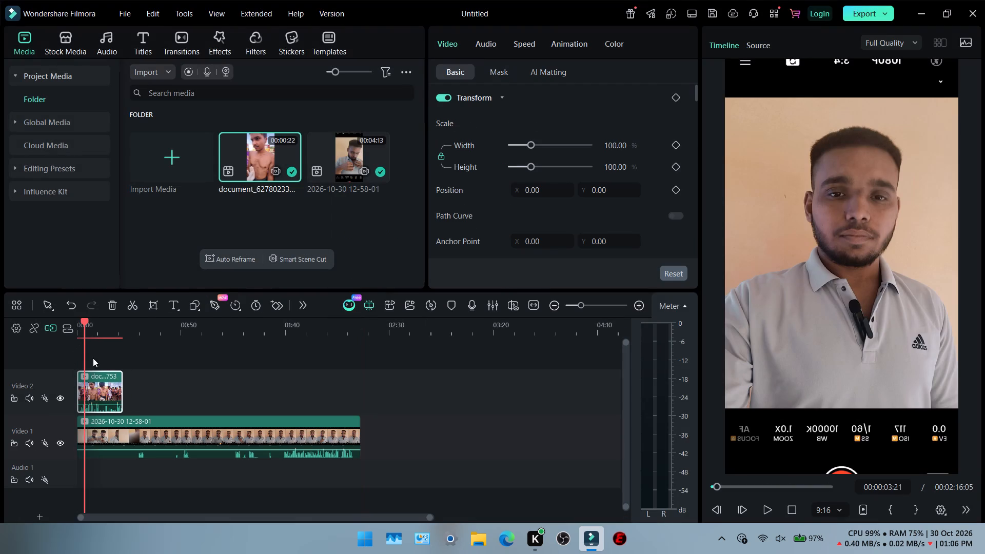
click(107, 428)
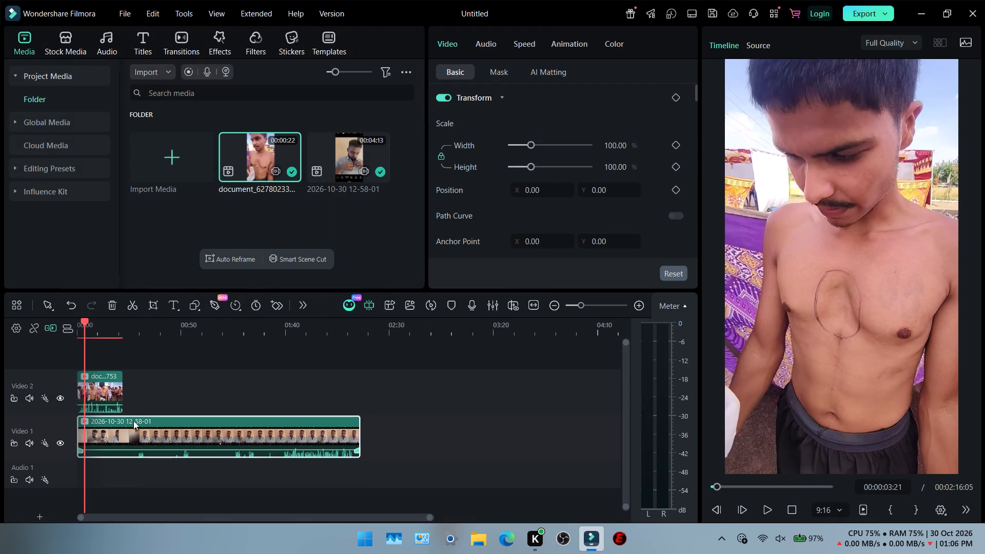
click(133, 421)
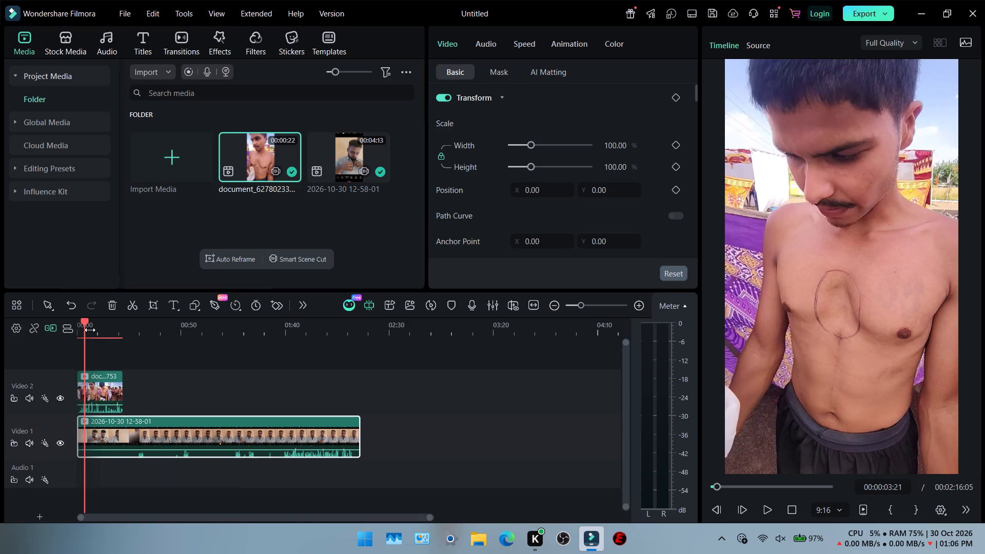
click(92, 373)
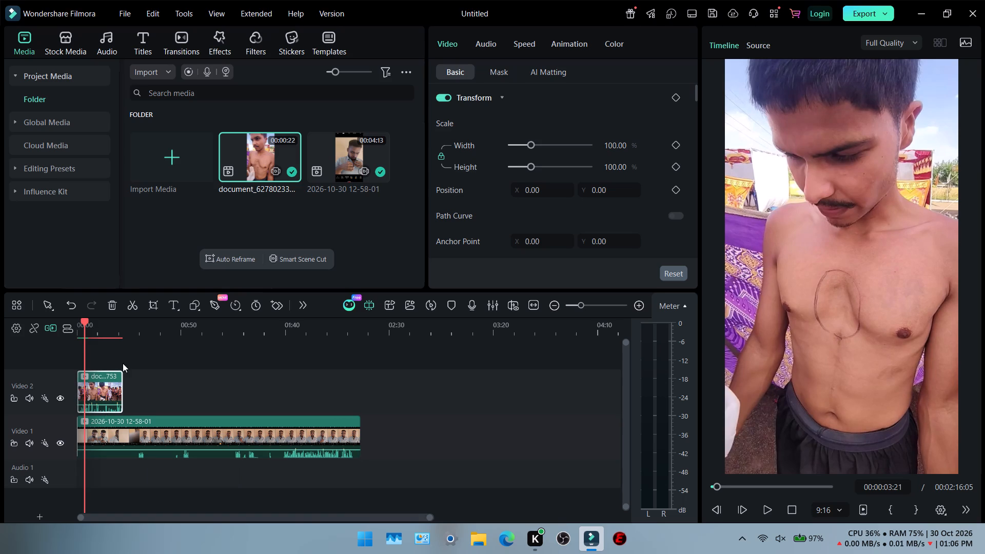
click(823, 135)
click(957, 60)
drag(957, 60, 896, 115)
drag(959, 62, 918, 84)
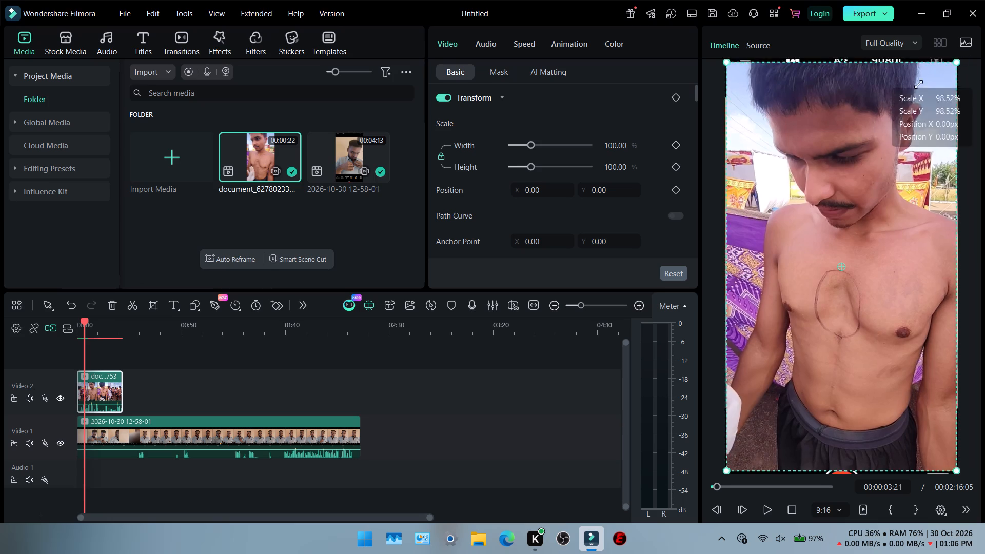
drag(918, 84, 858, 151)
click(855, 246)
drag(855, 247, 855, 272)
click(855, 272)
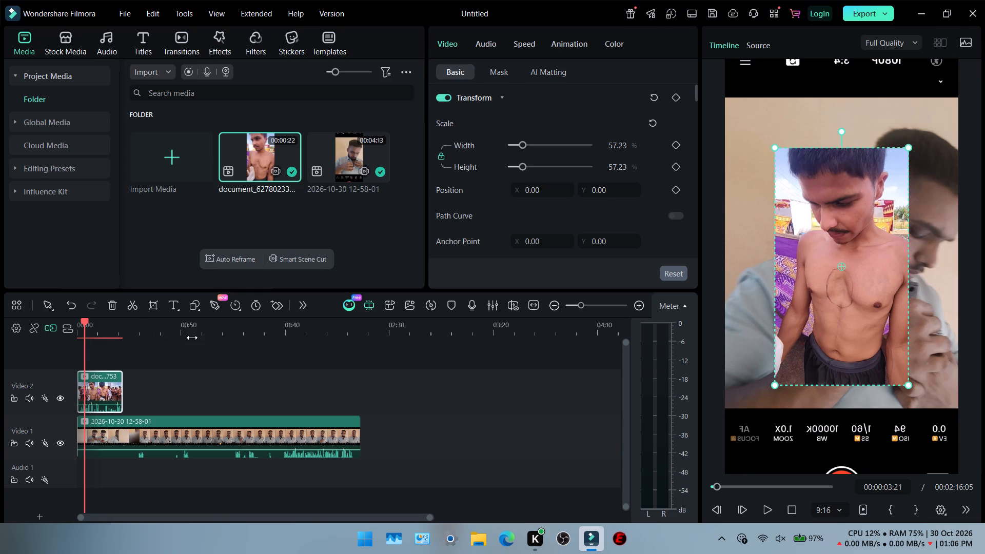
Play the recorded footage to find where the usable talk begins and split the Video 1 clip at about 00:01:21:25.
click(224, 330)
key(space)
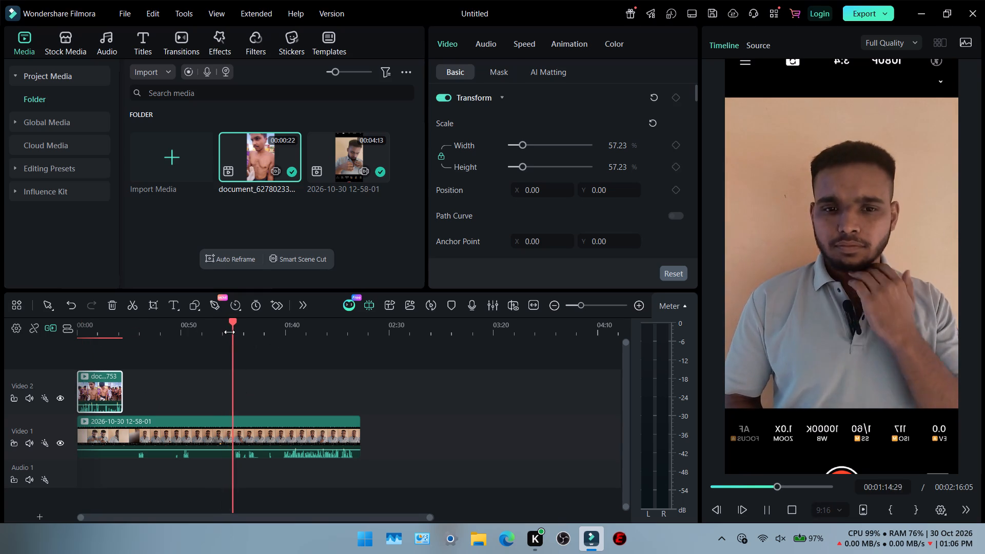
click(239, 331)
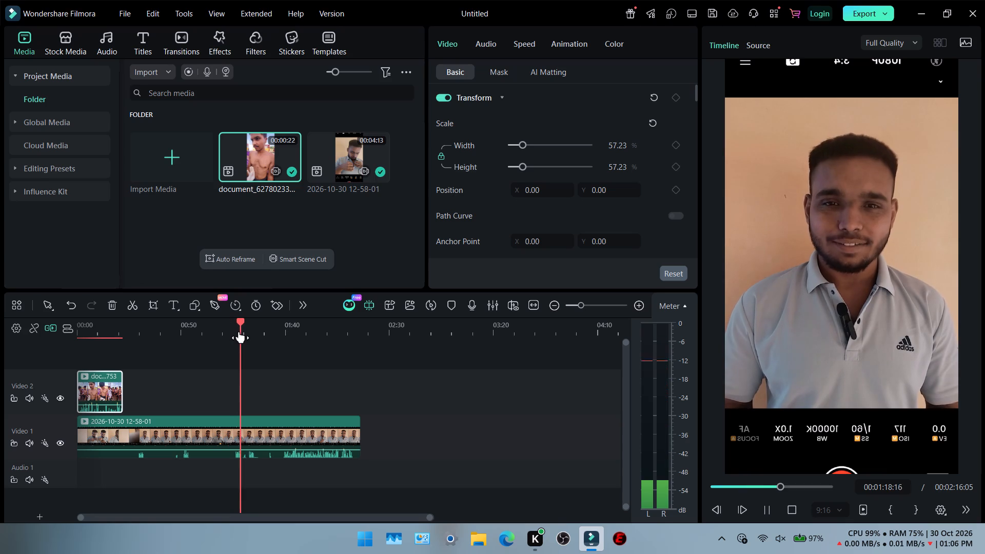
key(space)
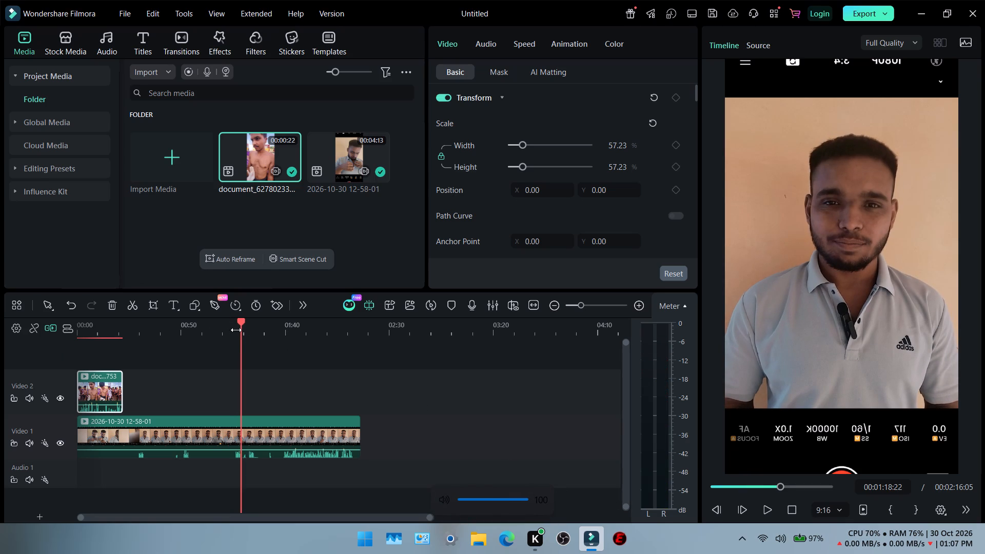
click(236, 330)
key(space)
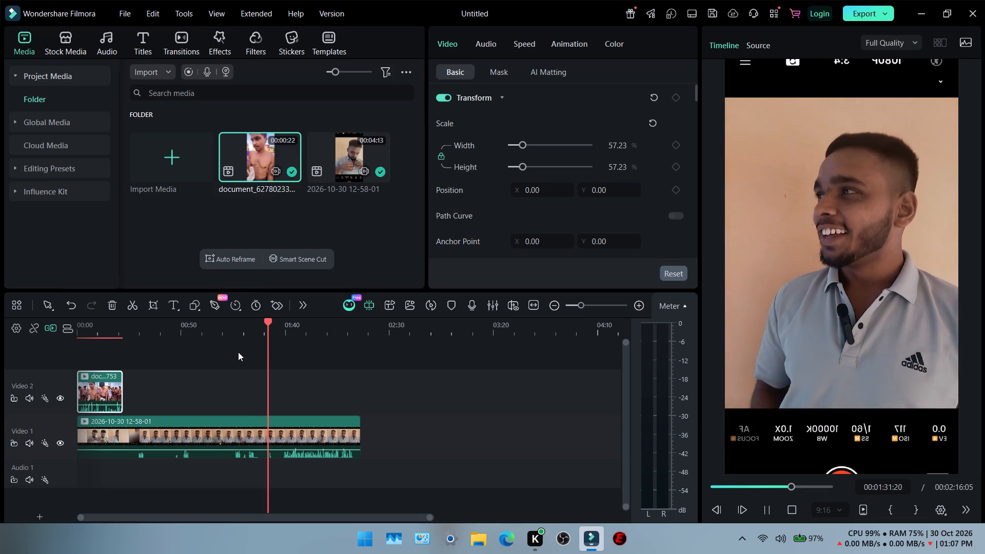
key(space)
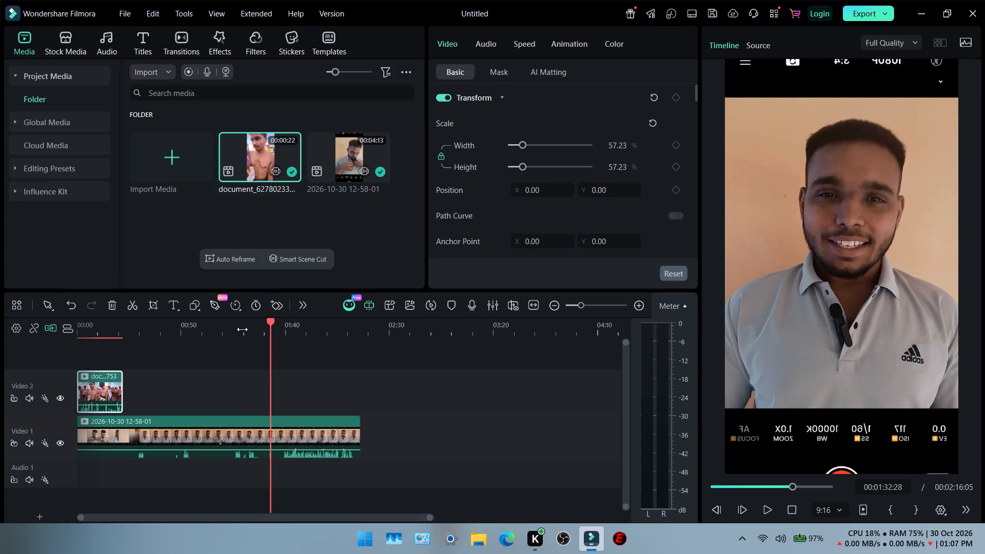
double_click(245, 330)
ctrl+scroll(249, 383, up, 10)
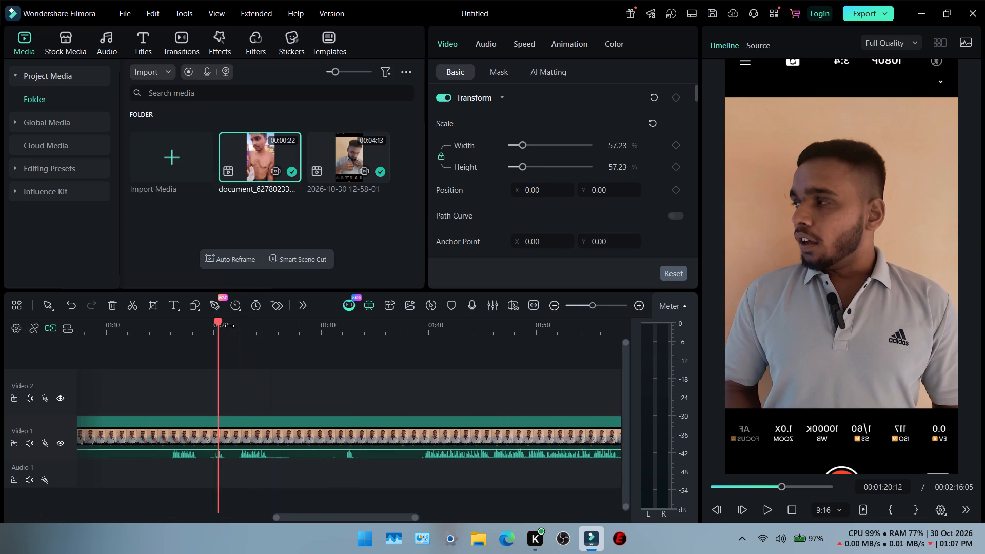
click(229, 334)
double_click(234, 333)
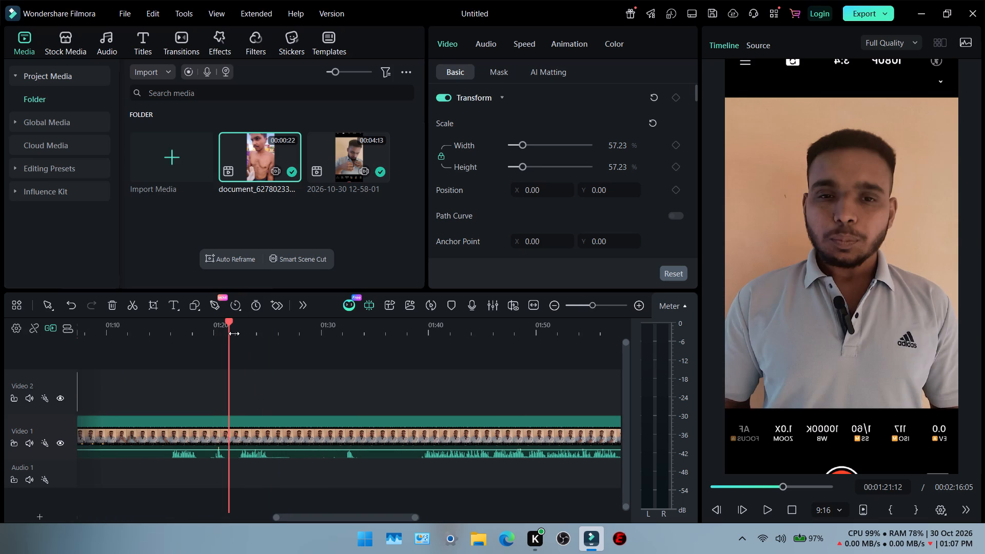
click(198, 434)
click(134, 304)
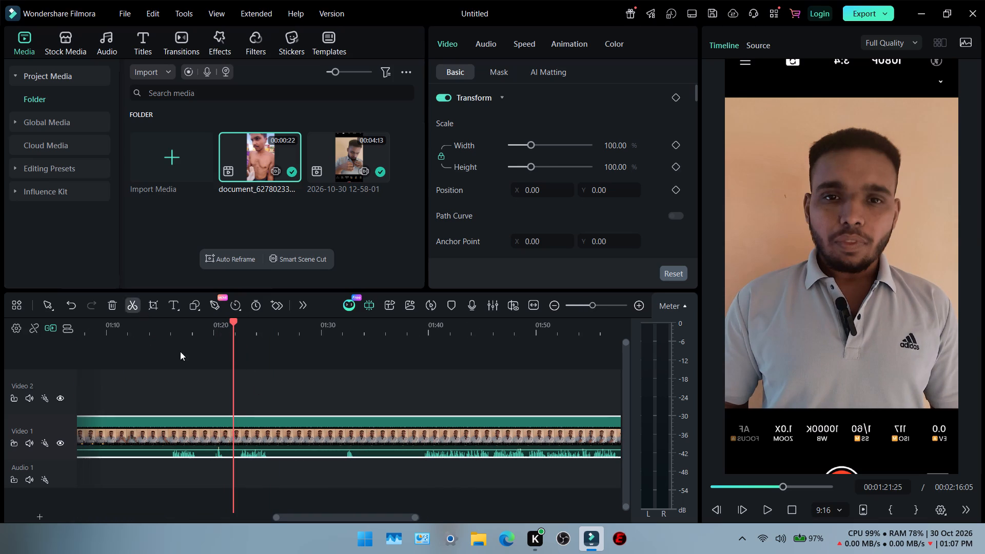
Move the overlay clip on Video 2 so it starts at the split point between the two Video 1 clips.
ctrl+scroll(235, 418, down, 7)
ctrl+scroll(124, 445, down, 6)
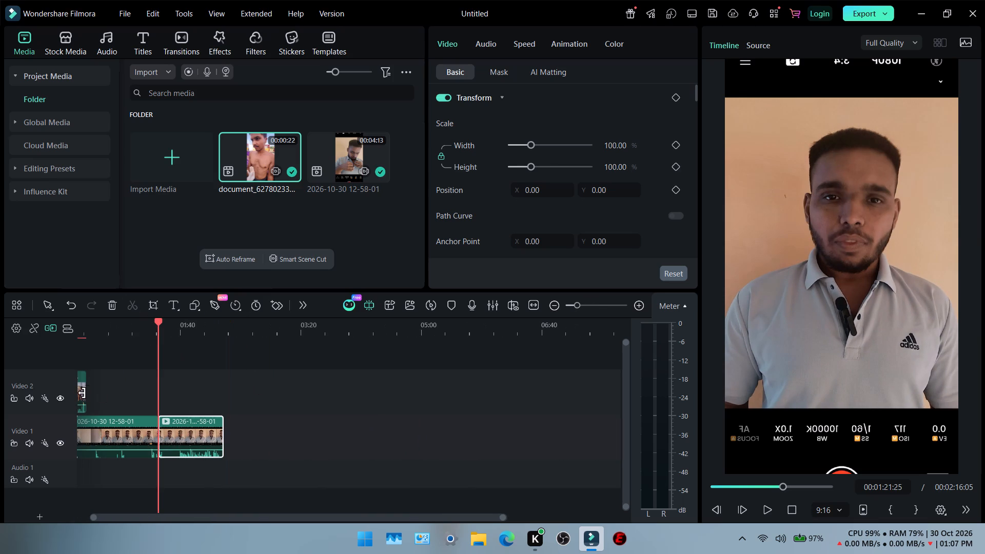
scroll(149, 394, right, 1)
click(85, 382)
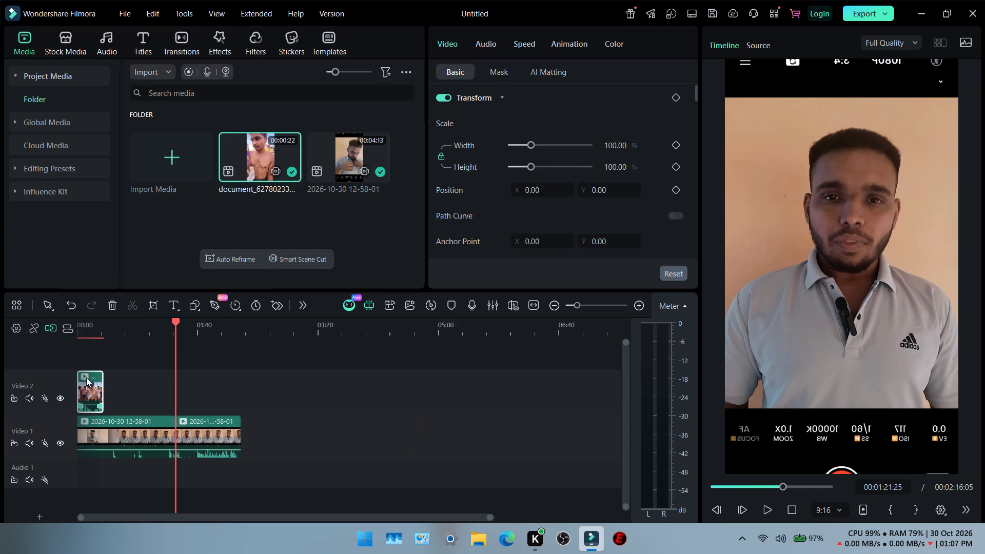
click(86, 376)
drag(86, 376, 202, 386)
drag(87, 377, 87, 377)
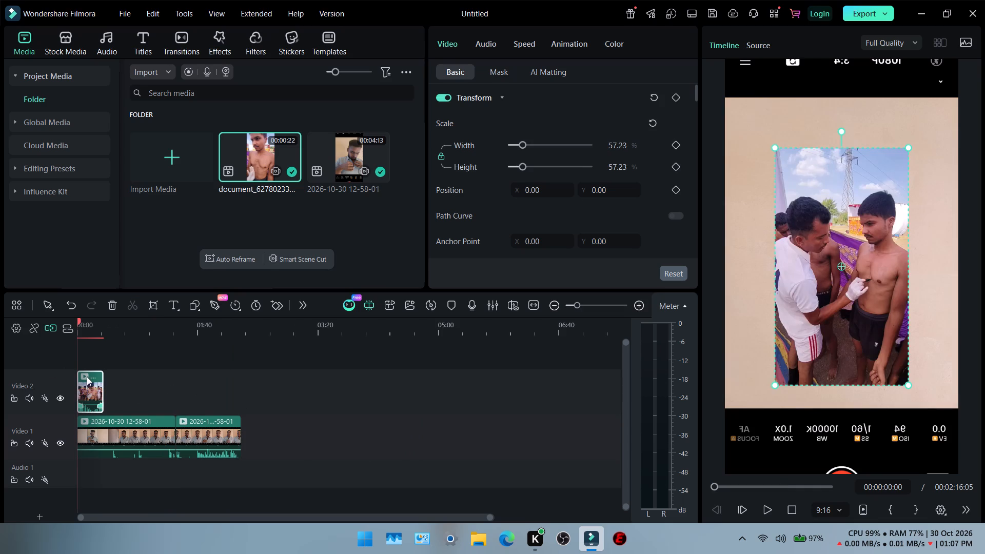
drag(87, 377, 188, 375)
Delete the first part of the recorded clip, before the split, from Video 1.
click(110, 433)
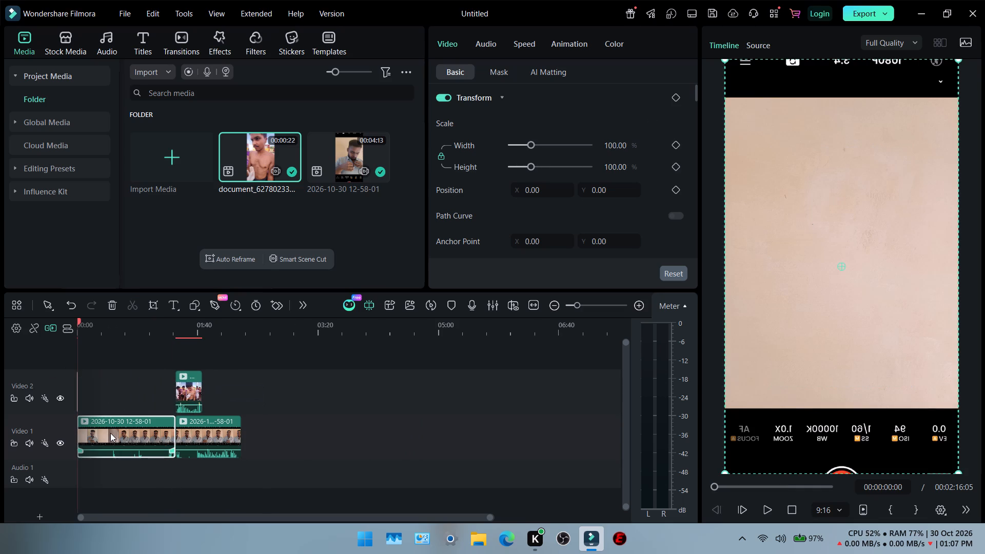
key(Delete)
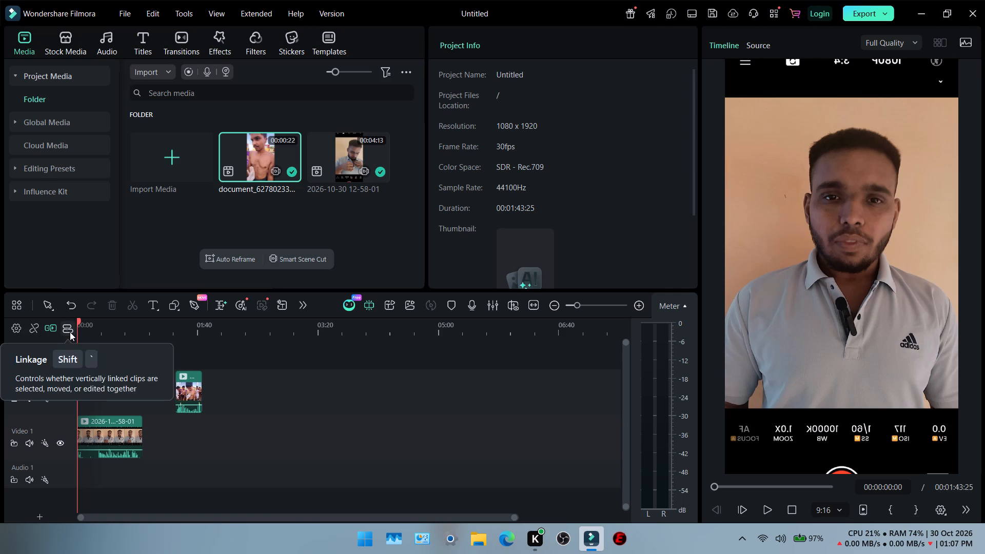
Turn on timeline Linkage for vertically linked clips.
click(70, 332)
click(134, 361)
Move the overlay clip on Video 2 to the start of the timeline, above the remaining recorded clip.
click(185, 377)
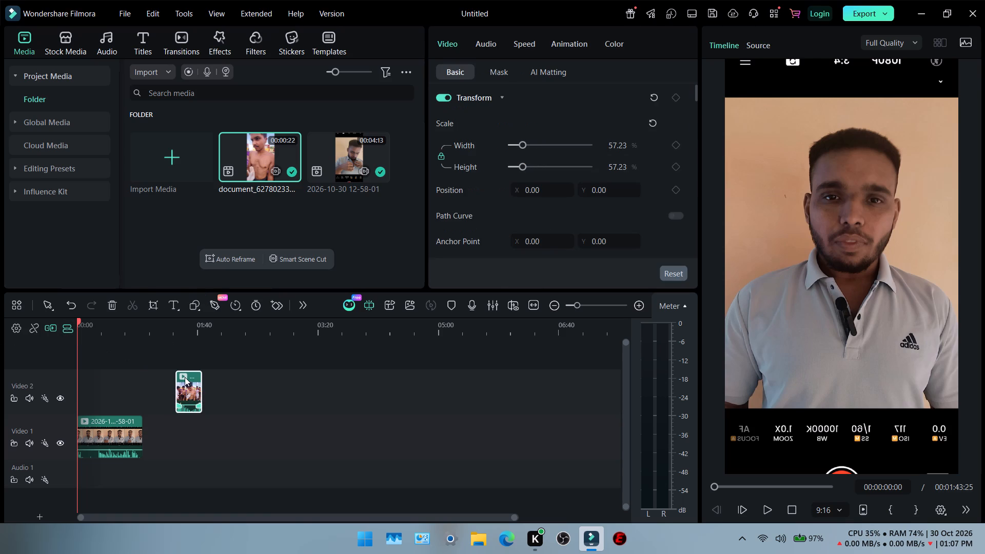
drag(186, 376, 73, 376)
click(122, 349)
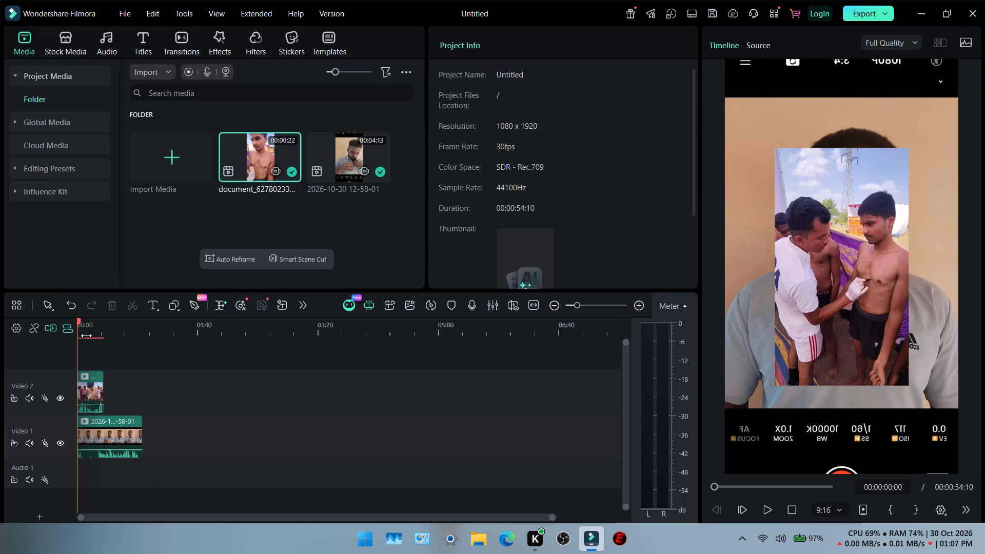
Crop the Video 1 clip at a 3:4 ratio, framing only the speaker and excluding the black camera-interface bars.
click(85, 335)
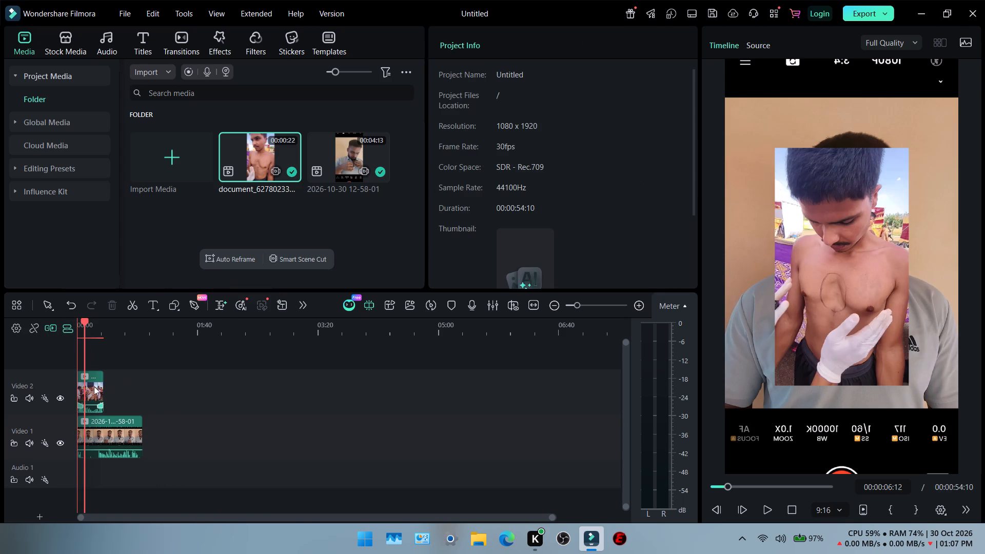
click(92, 391)
click(729, 112)
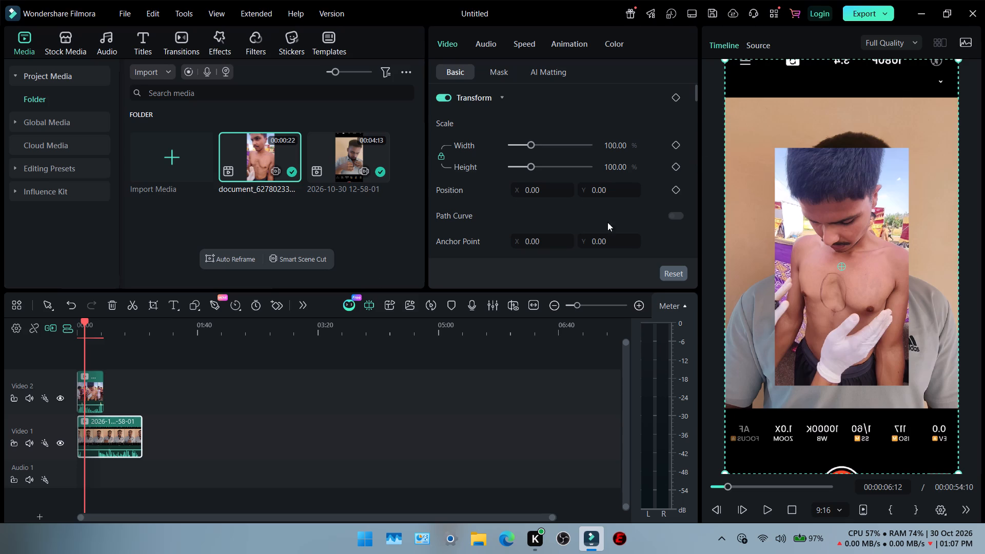
click(155, 304)
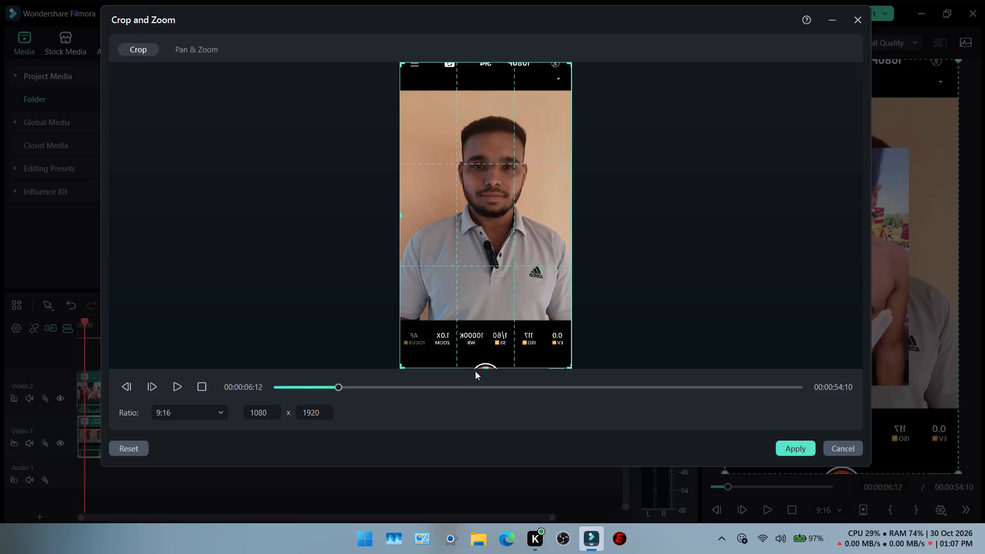
click(177, 411)
click(188, 323)
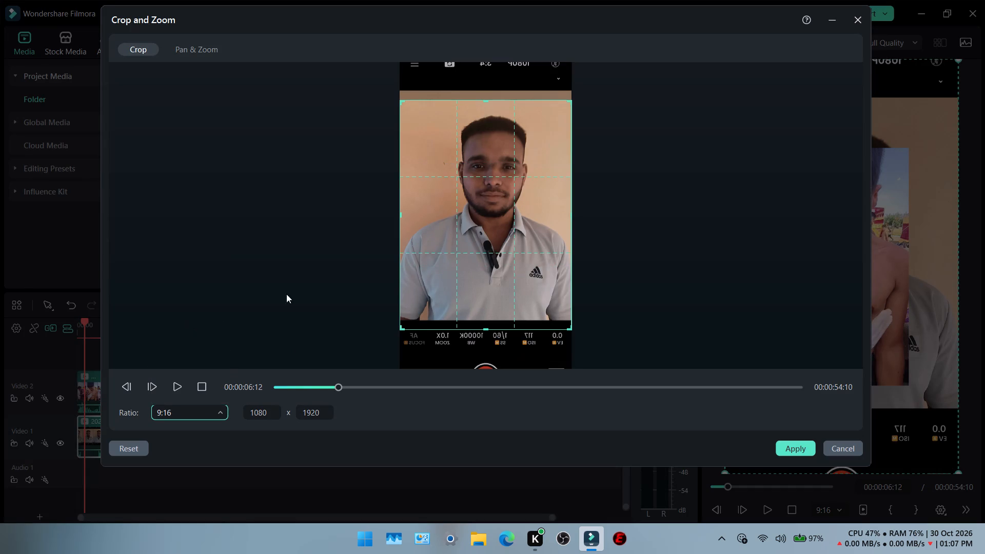
drag(497, 200, 500, 194)
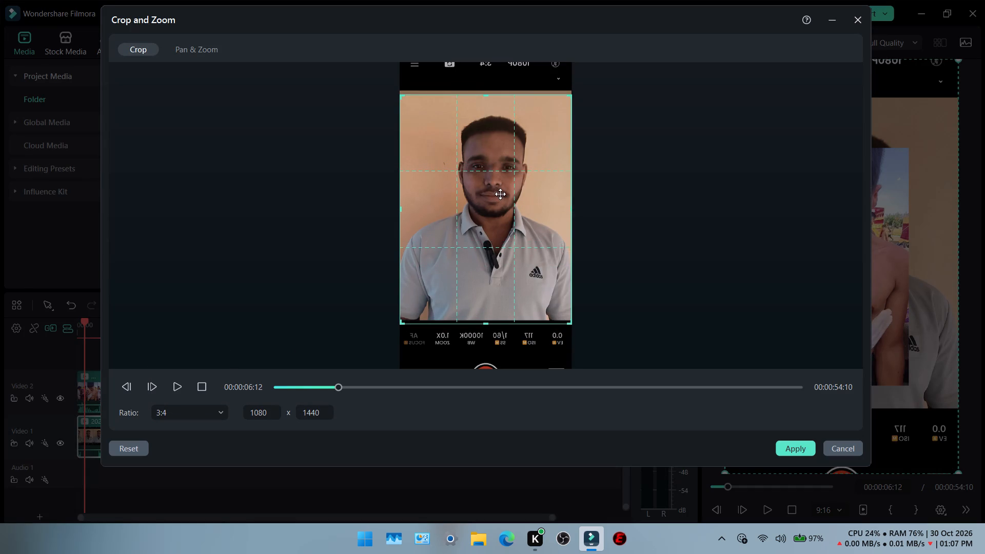
drag(500, 194, 501, 190)
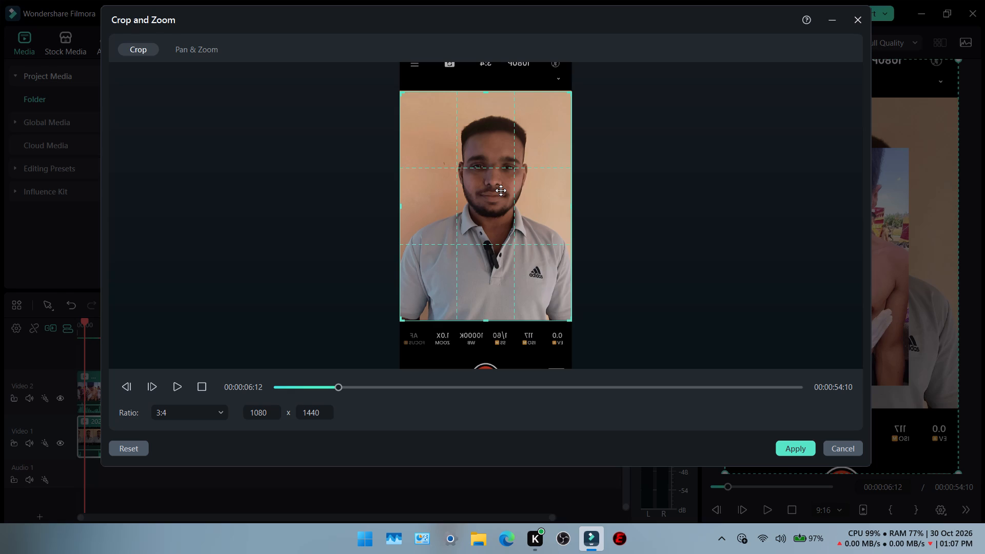
click(501, 190)
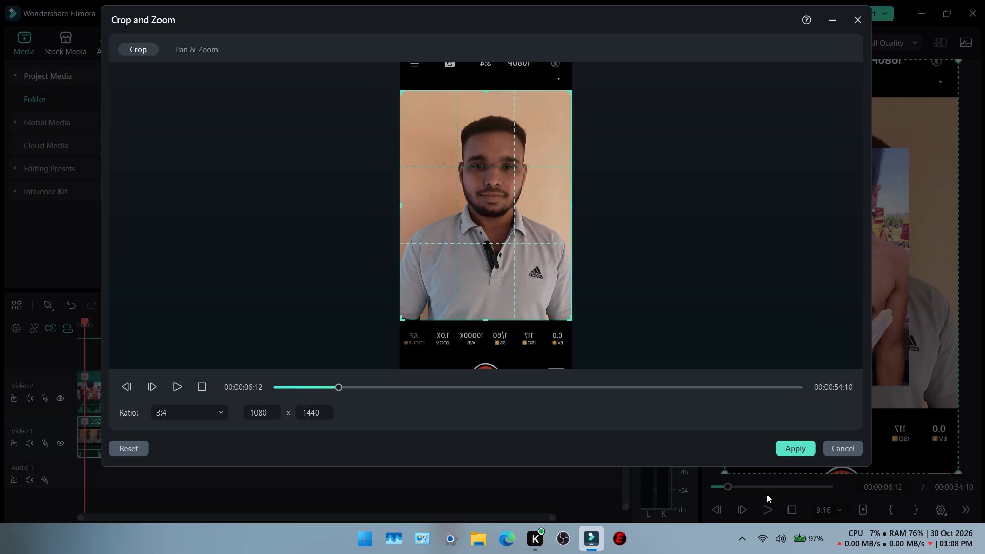
click(794, 452)
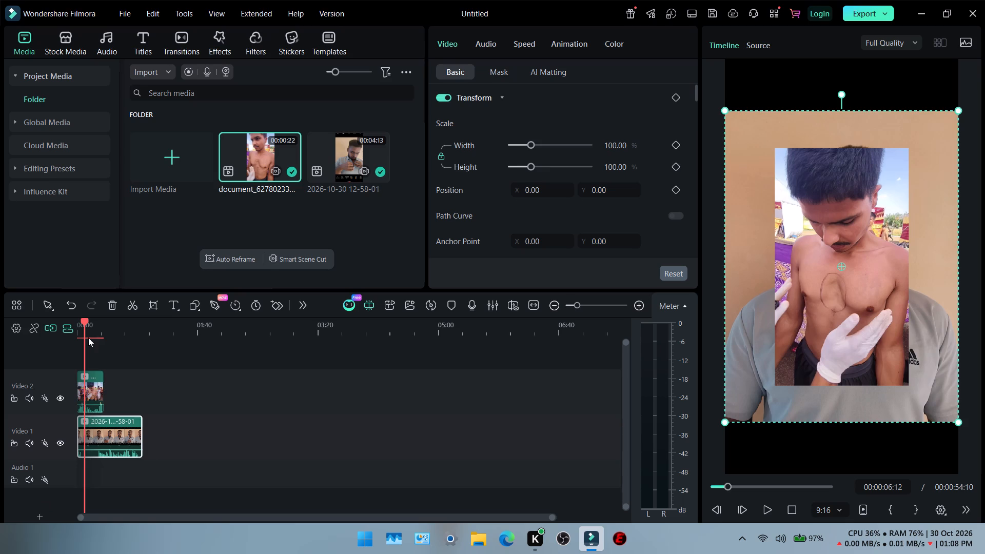
Preview the opening seconds of the layered Video 1 and Video 2 clips from the start of the timeline.
drag(84, 322, 47, 330)
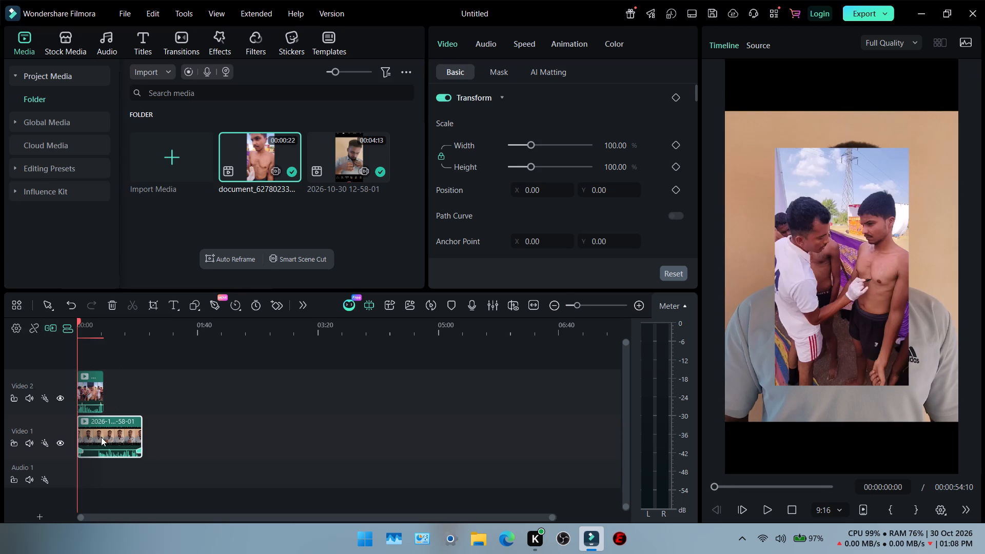
ctrl+scroll(109, 407, up, 7)
scroll(125, 394, right, 7)
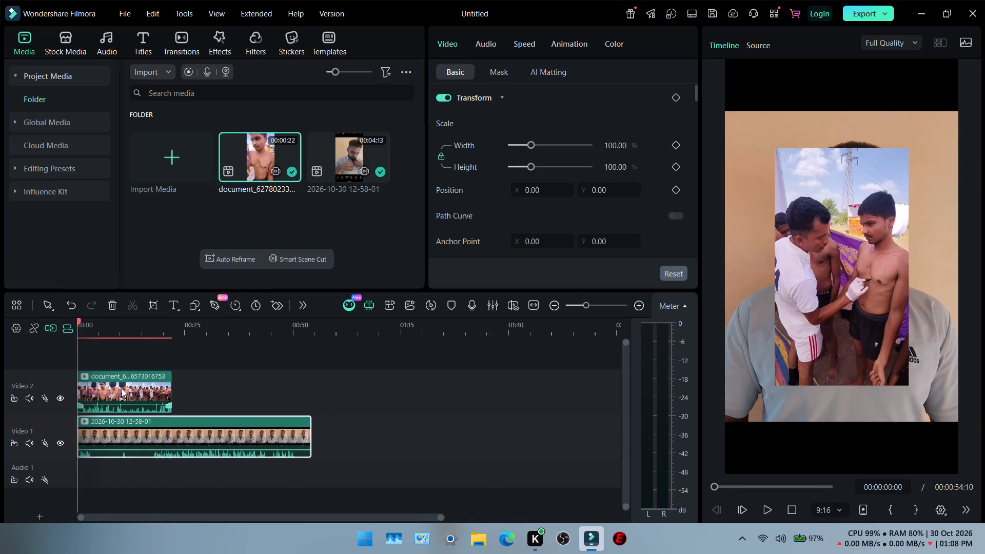
scroll(122, 388, right, 1)
click(109, 328)
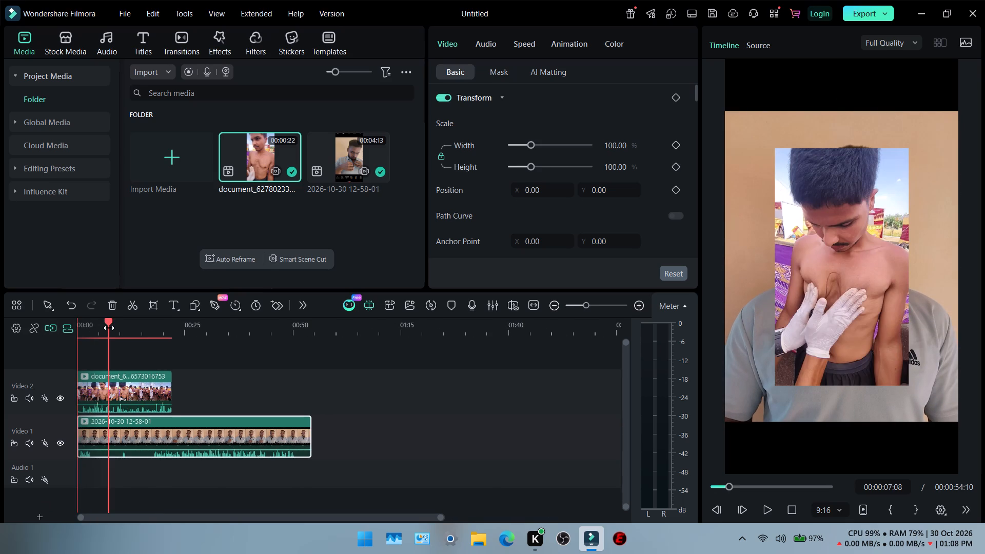
drag(110, 323, 60, 335)
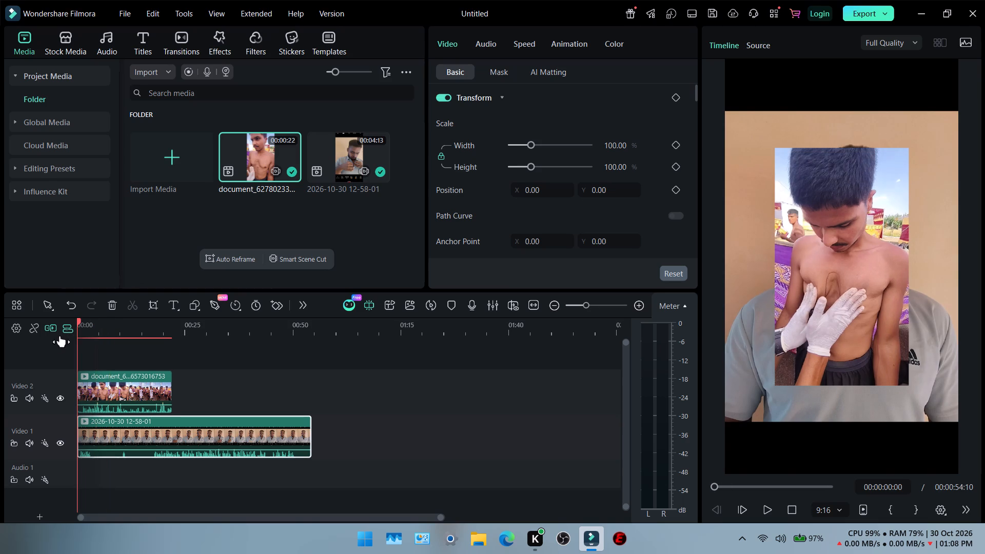
drag(60, 335, 56, 337)
key(space)
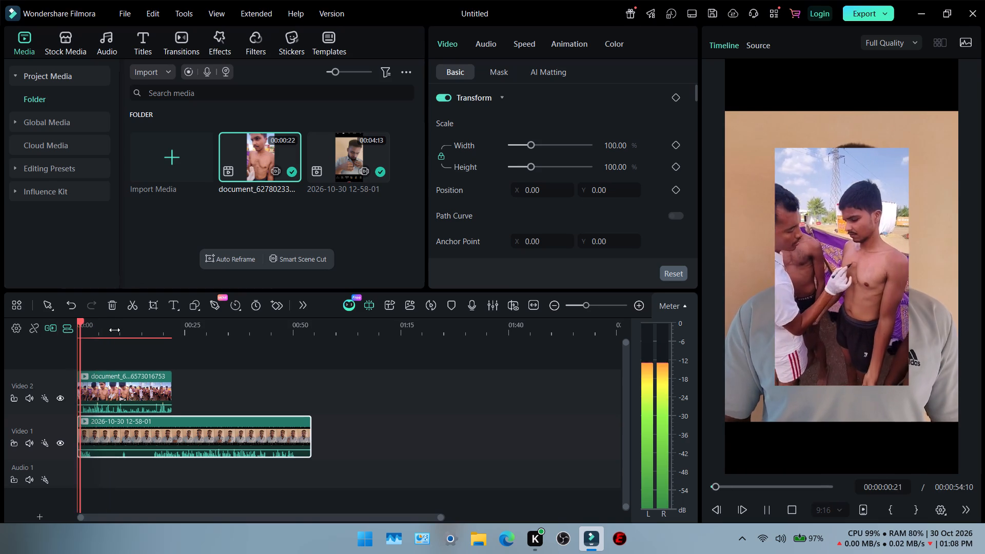
key(space)
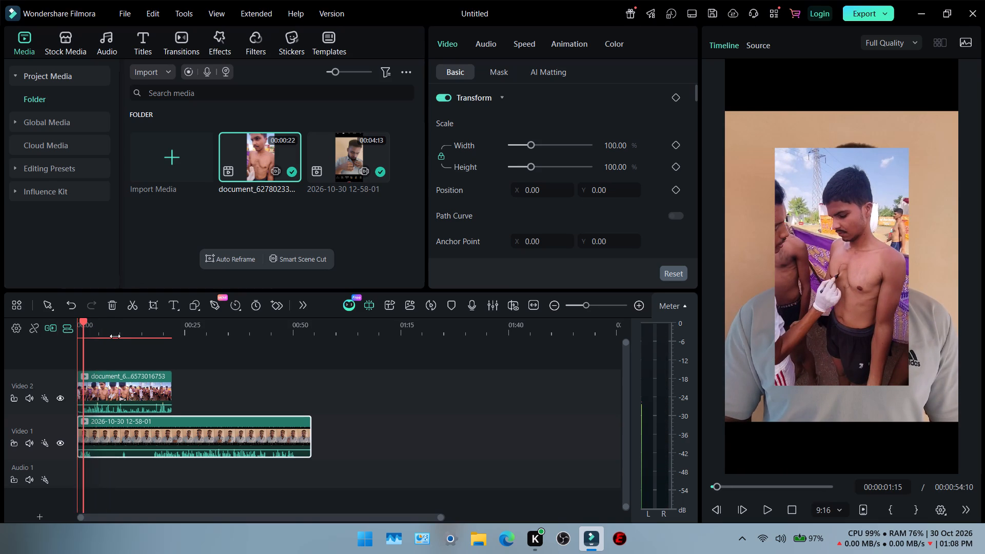
drag(83, 320, 60, 327)
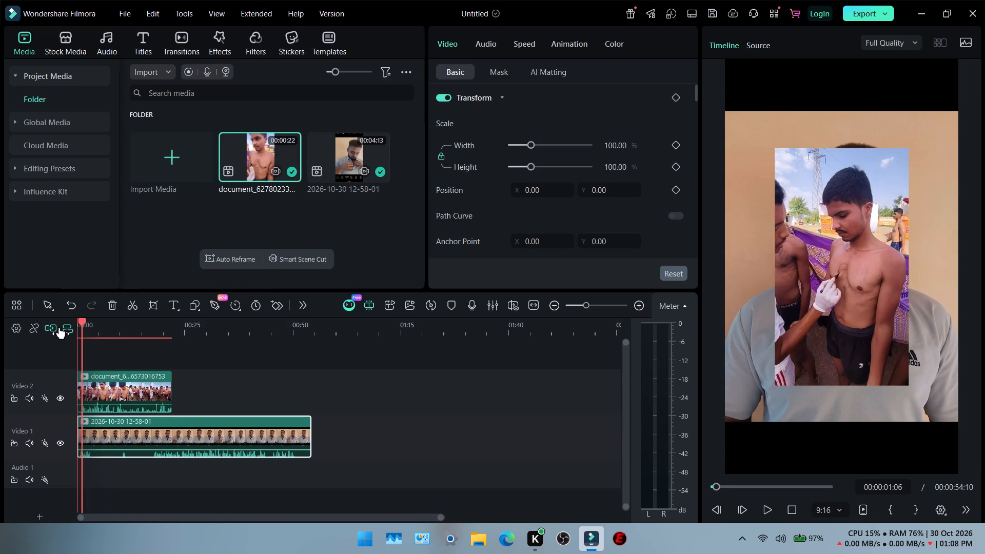
drag(60, 327, 44, 332)
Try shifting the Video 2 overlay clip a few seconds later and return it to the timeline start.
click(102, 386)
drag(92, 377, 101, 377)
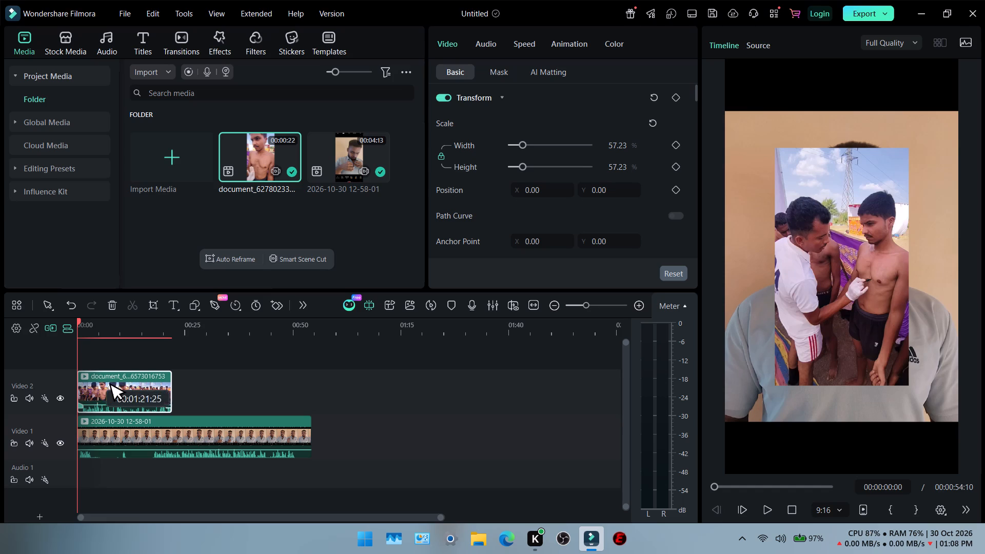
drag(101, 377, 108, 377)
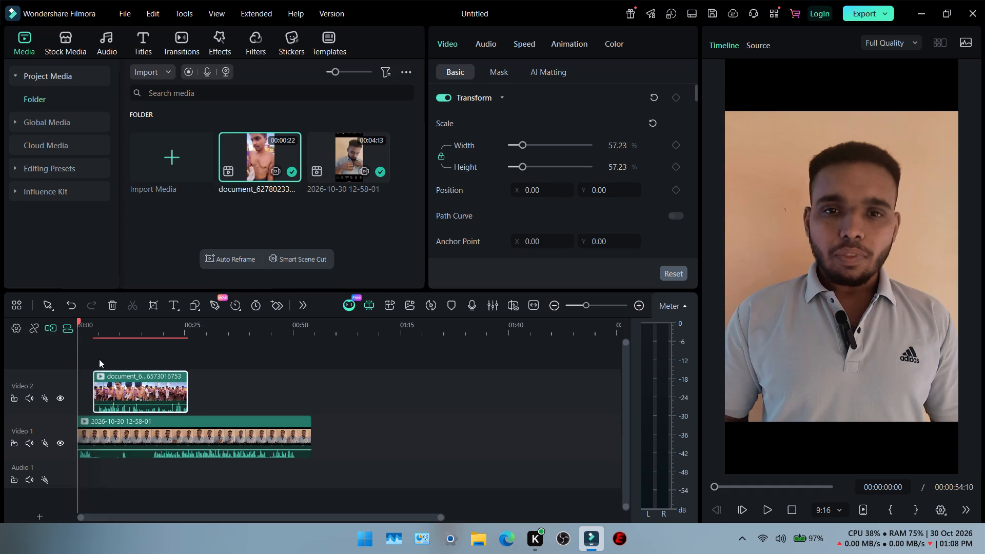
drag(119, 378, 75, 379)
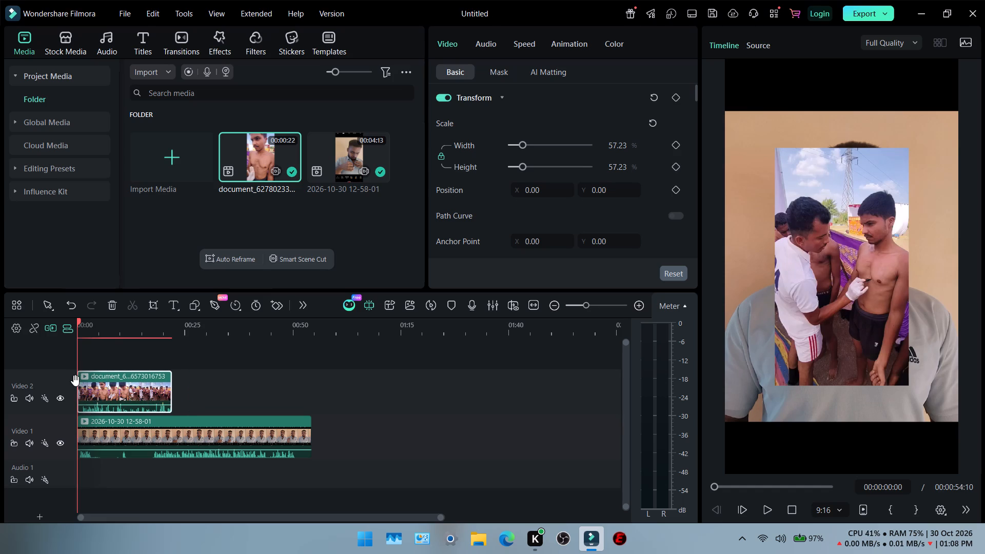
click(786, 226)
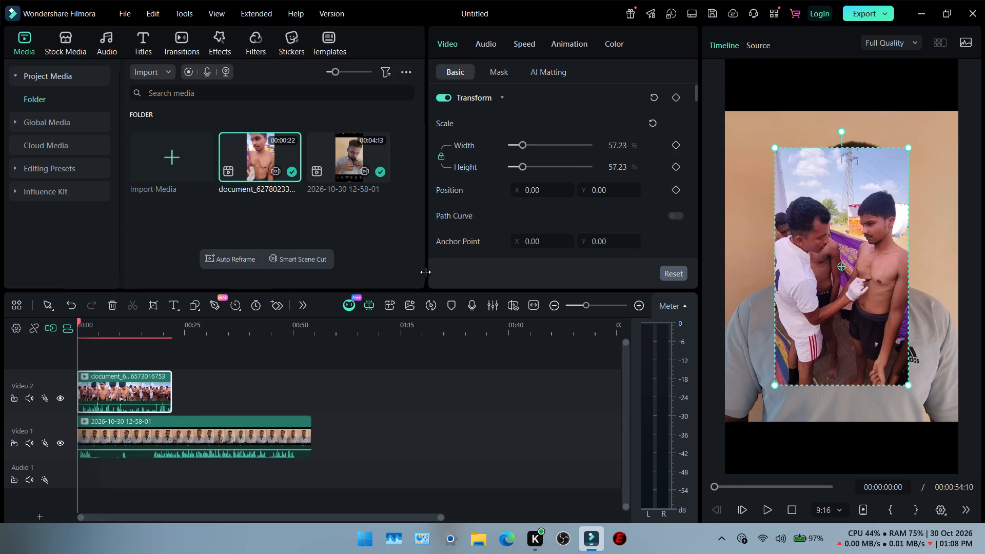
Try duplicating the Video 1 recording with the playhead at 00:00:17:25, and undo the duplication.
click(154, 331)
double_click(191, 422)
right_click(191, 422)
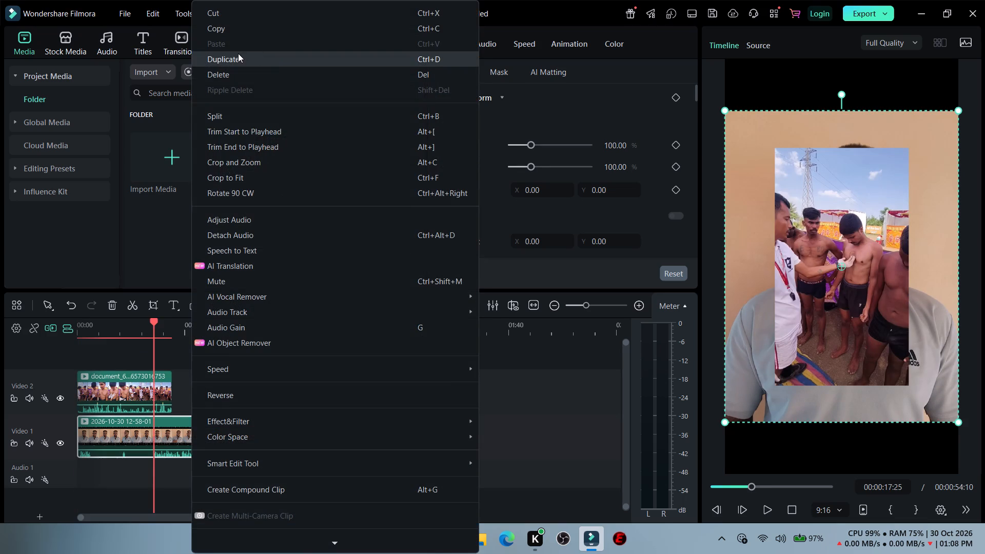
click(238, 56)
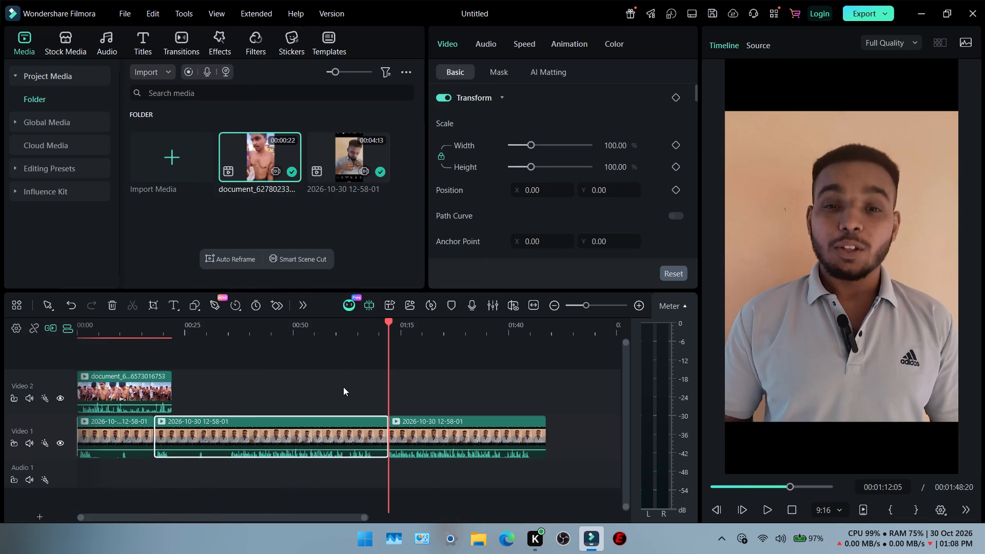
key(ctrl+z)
Duplicate the Video 1 recording so the copy starts at the end of the original clip.
click(360, 329)
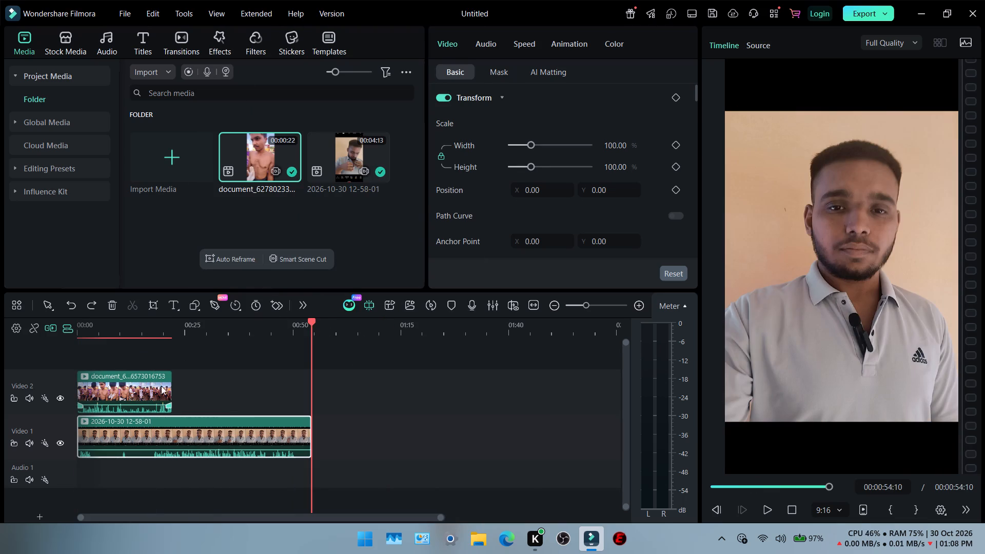
right_click(148, 423)
click(219, 61)
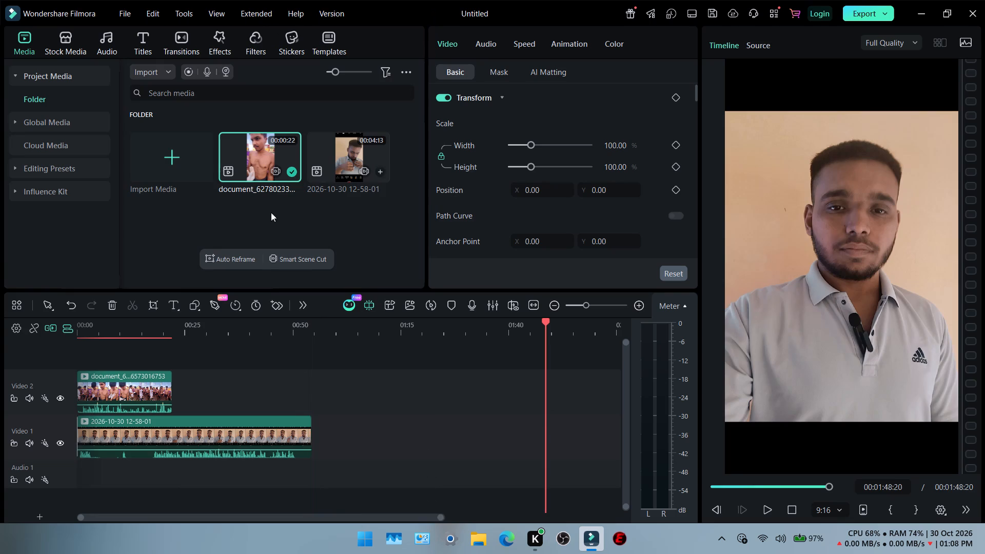
Enable AI Portrait Cutout on the duplicated recording.
click(350, 419)
click(554, 70)
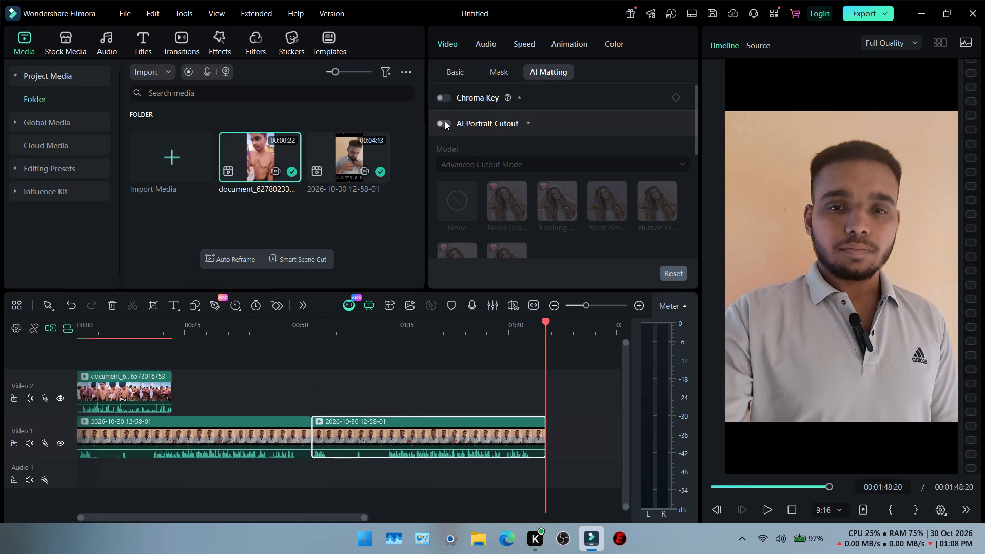
click(445, 121)
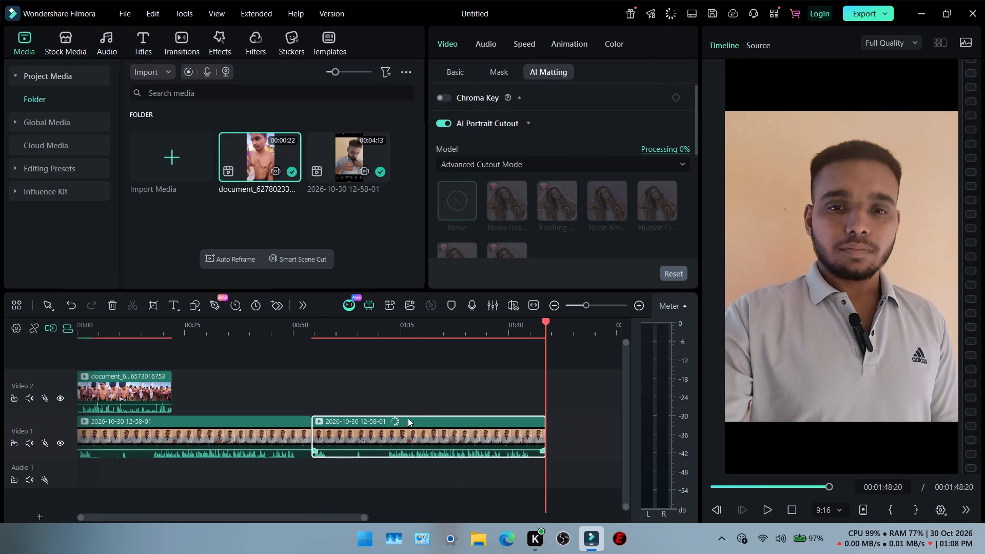
Move the cutout copy to the start of the timeline on Video 2, directly above the original recording.
click(412, 420)
drag(412, 420, 412, 380)
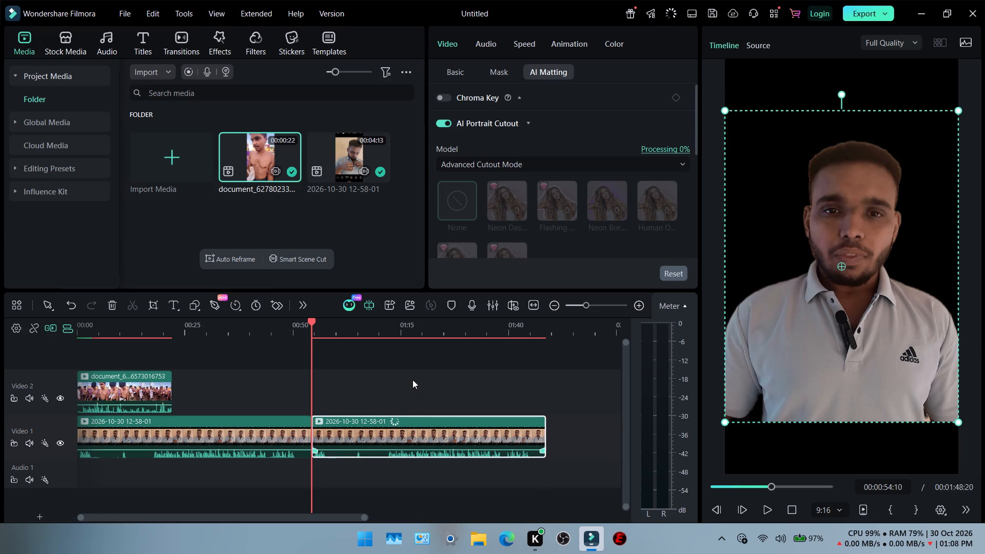
drag(412, 380, 412, 365)
drag(398, 421, 400, 379)
drag(400, 379, 375, 386)
drag(361, 423, 183, 379)
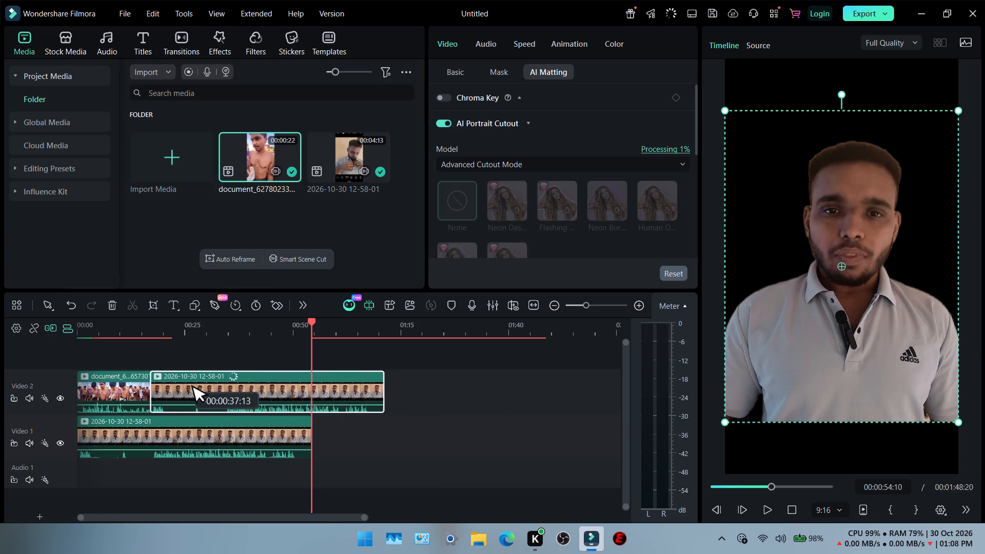
drag(183, 379, 99, 379)
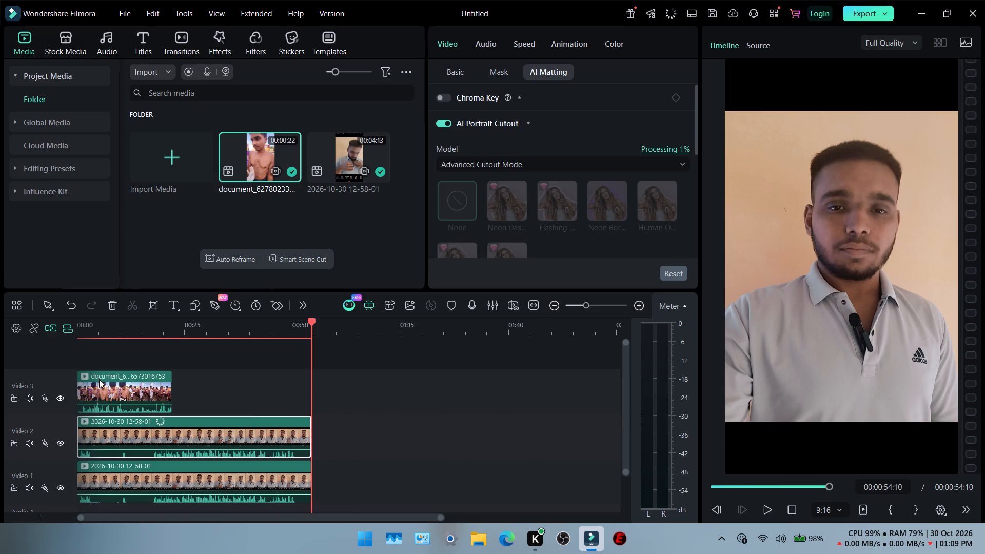
Reorder the tracks so the overlay clip is on Video 2, beneath the cutout copy on Video 3.
double_click(96, 335)
click(125, 395)
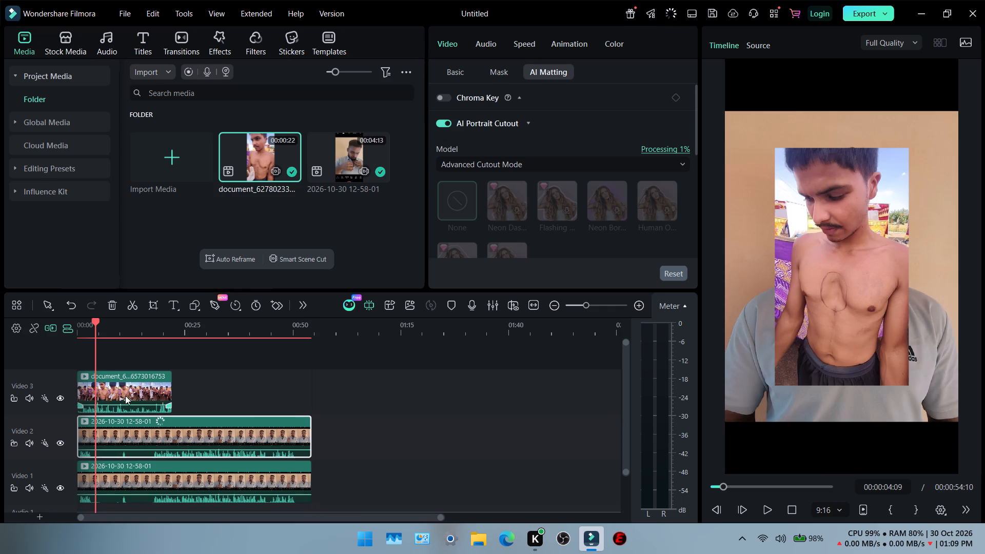
drag(114, 377, 108, 433)
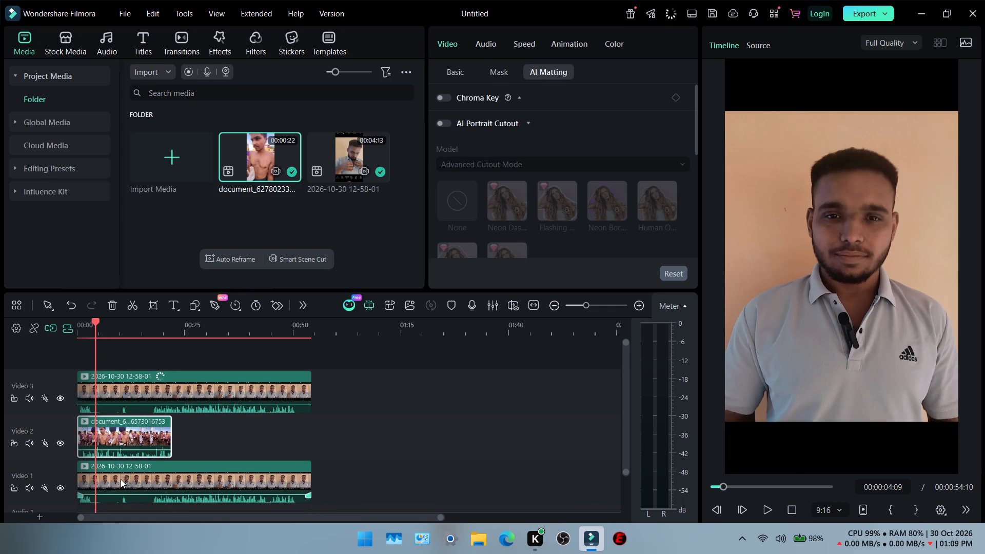
click(117, 396)
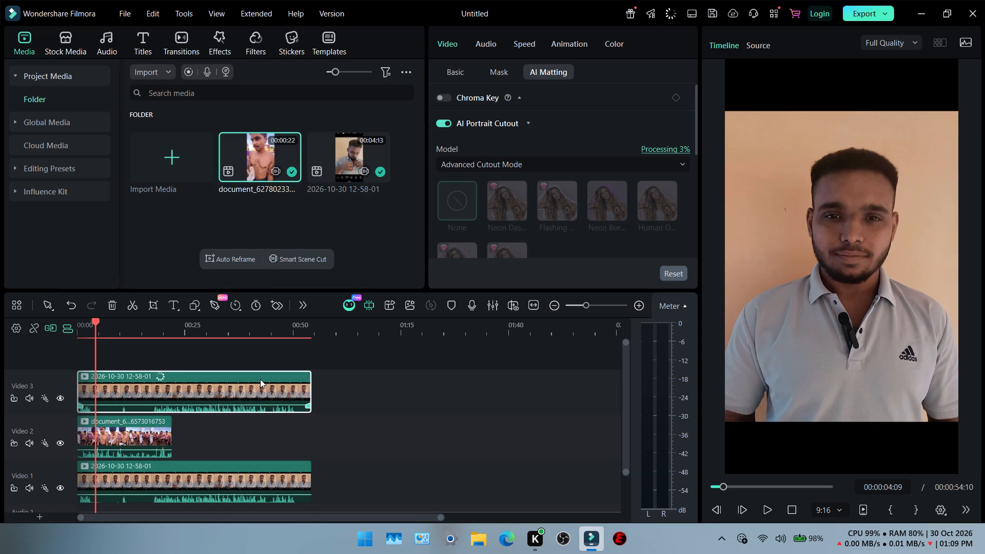
scroll(148, 468, down, 1)
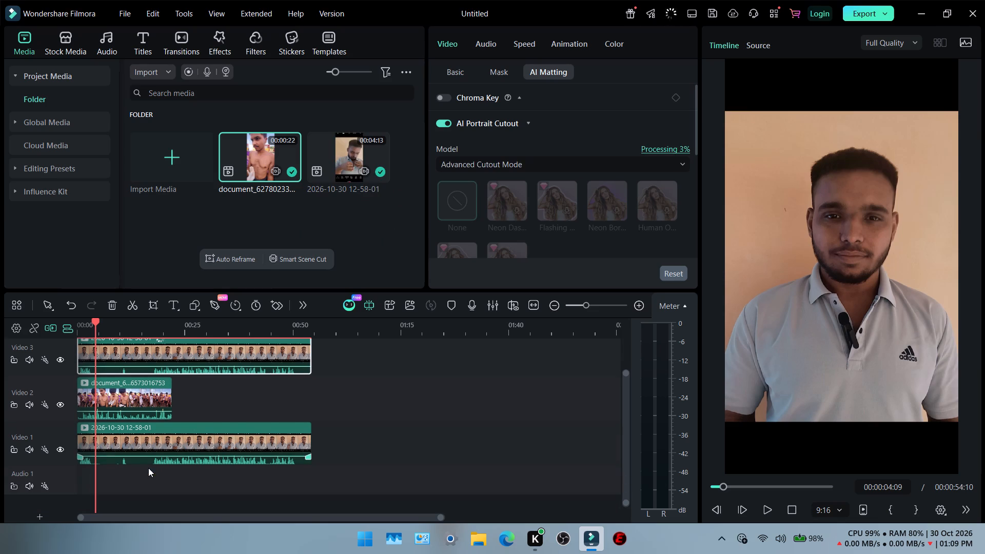
scroll(142, 458, up, 1)
Lock the Video 1 and Video 3 tracks, leaving the overlay clip's Video 2 track editable.
click(85, 332)
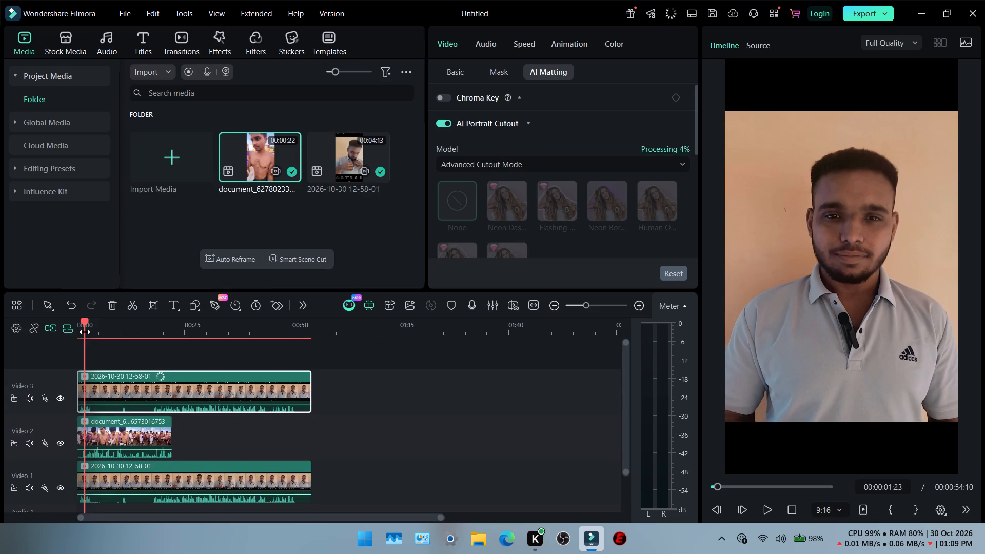
click(94, 434)
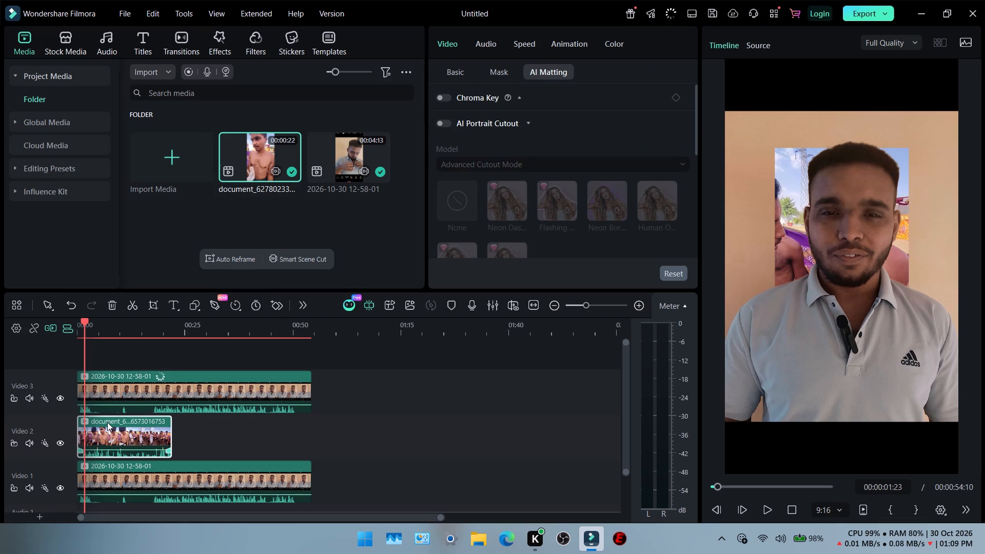
click(793, 171)
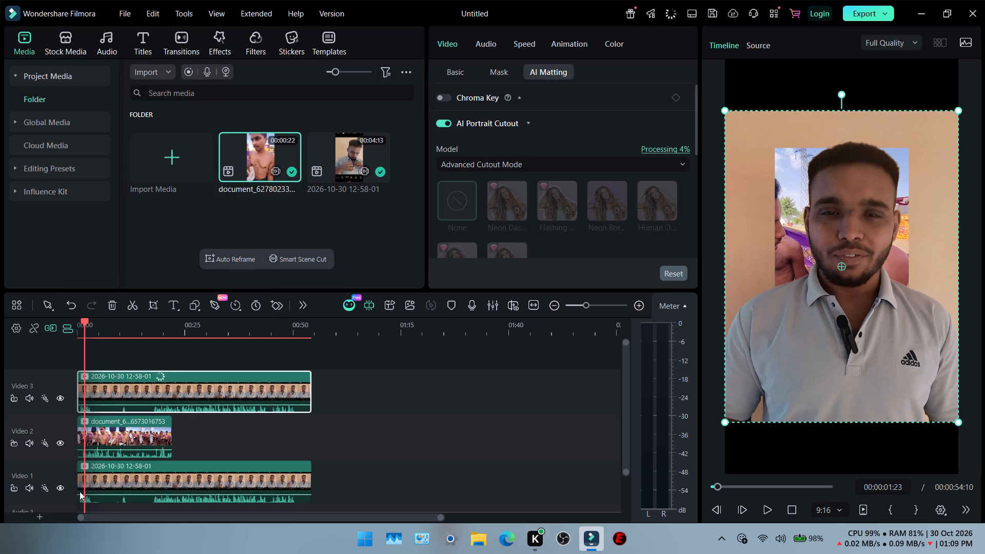
click(15, 488)
click(17, 398)
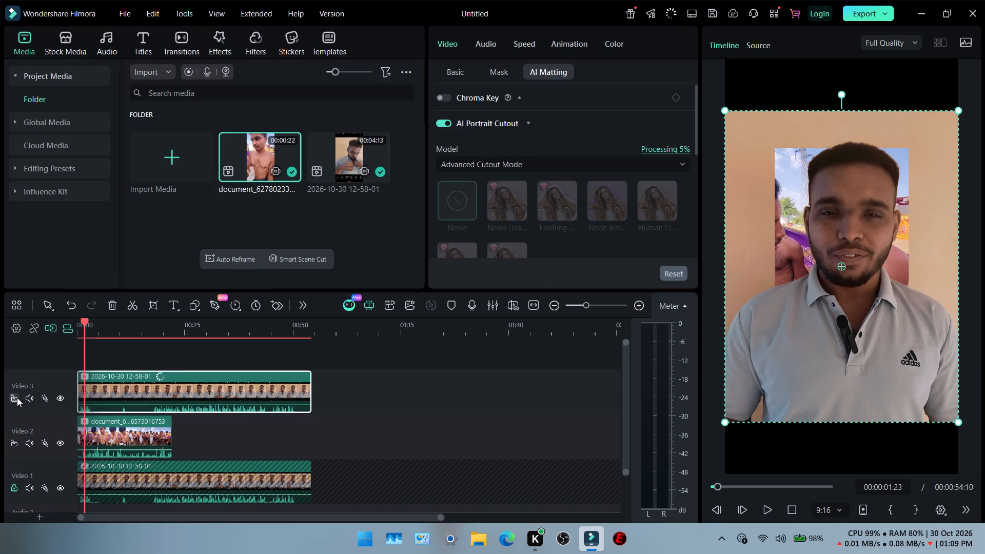
Scale up the overlay clip on Video 2 until it fills the whole 9:16 frame behind the speaker.
click(128, 435)
drag(909, 148, 979, 69)
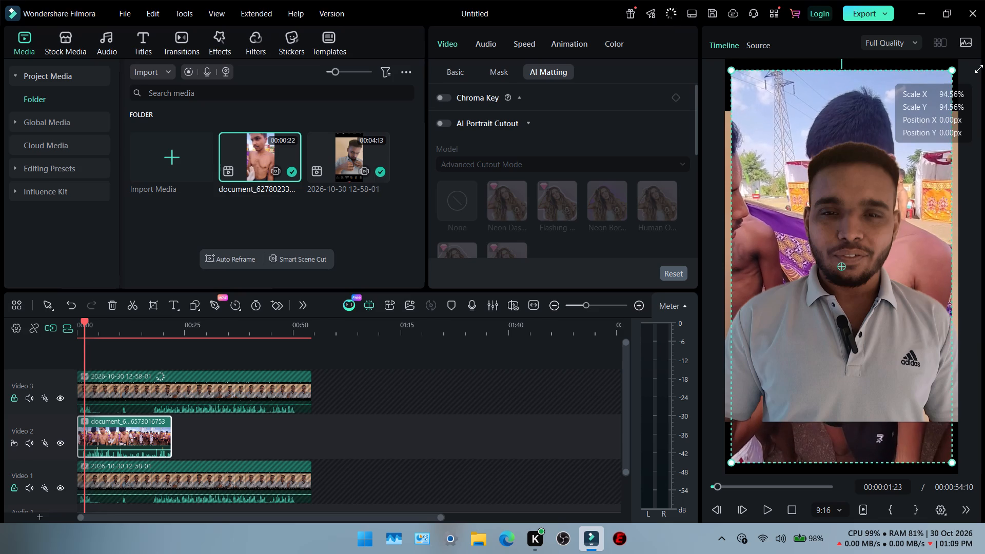
drag(979, 69, 984, 62)
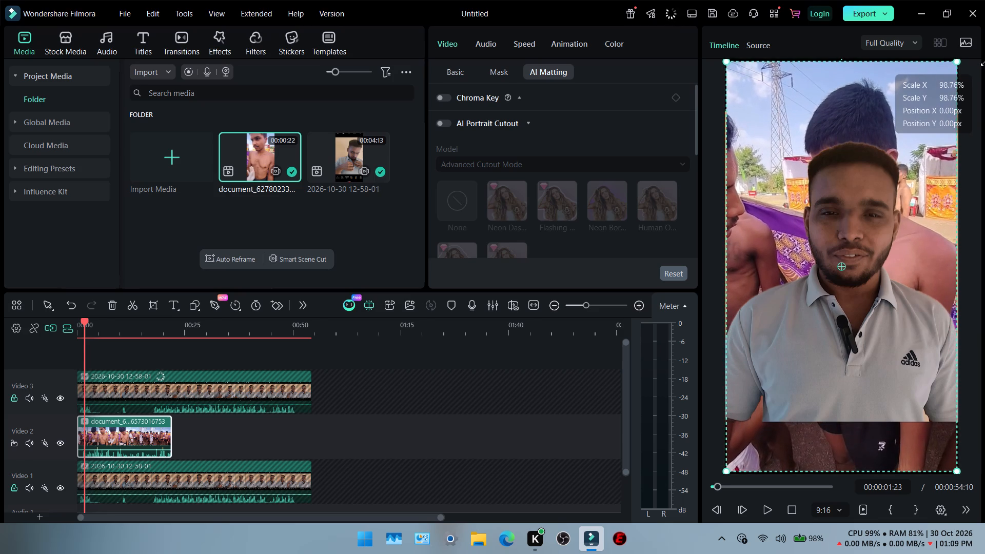
drag(984, 62, 984, 61)
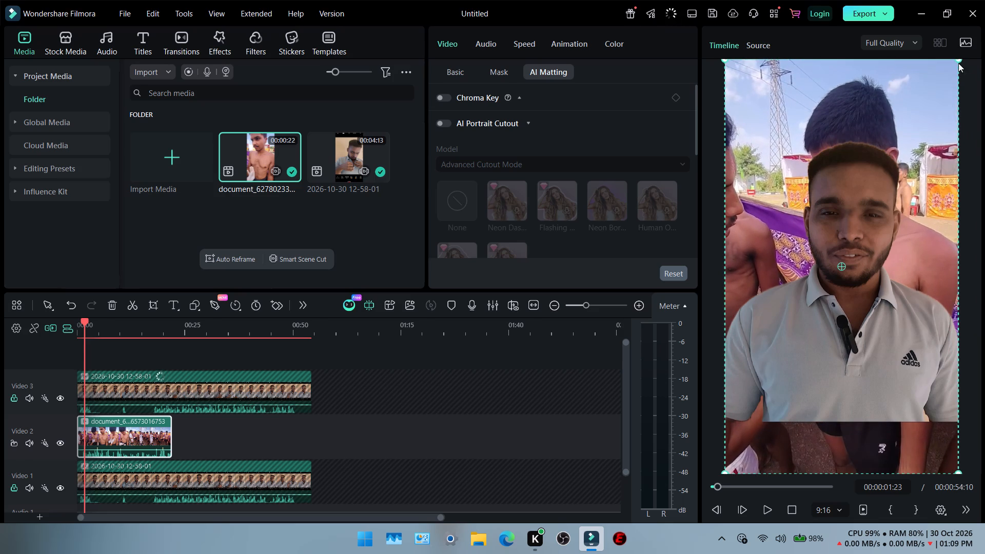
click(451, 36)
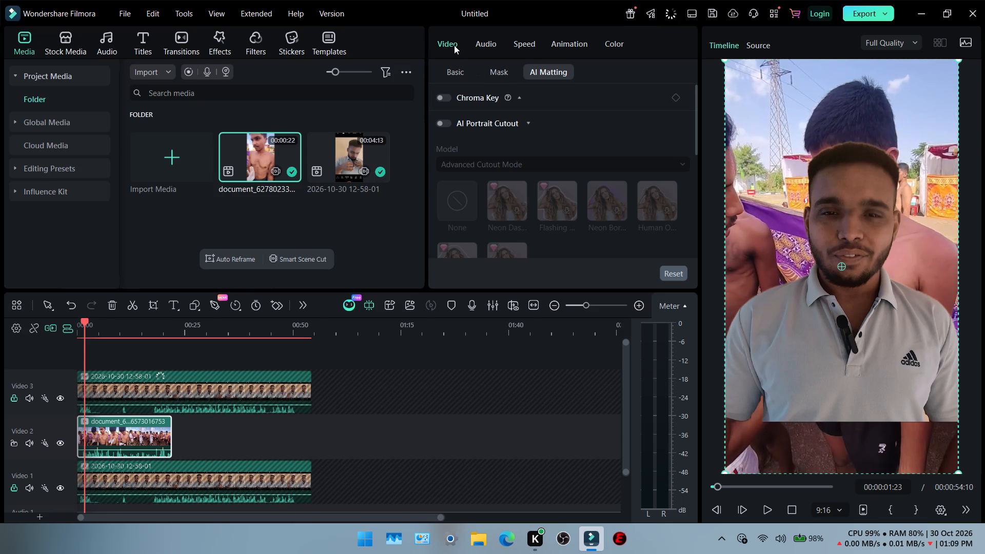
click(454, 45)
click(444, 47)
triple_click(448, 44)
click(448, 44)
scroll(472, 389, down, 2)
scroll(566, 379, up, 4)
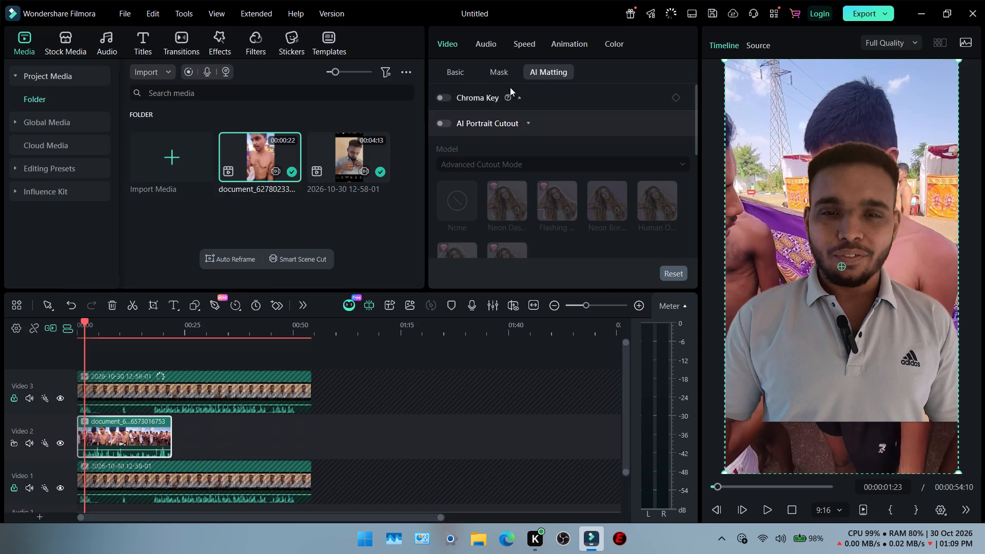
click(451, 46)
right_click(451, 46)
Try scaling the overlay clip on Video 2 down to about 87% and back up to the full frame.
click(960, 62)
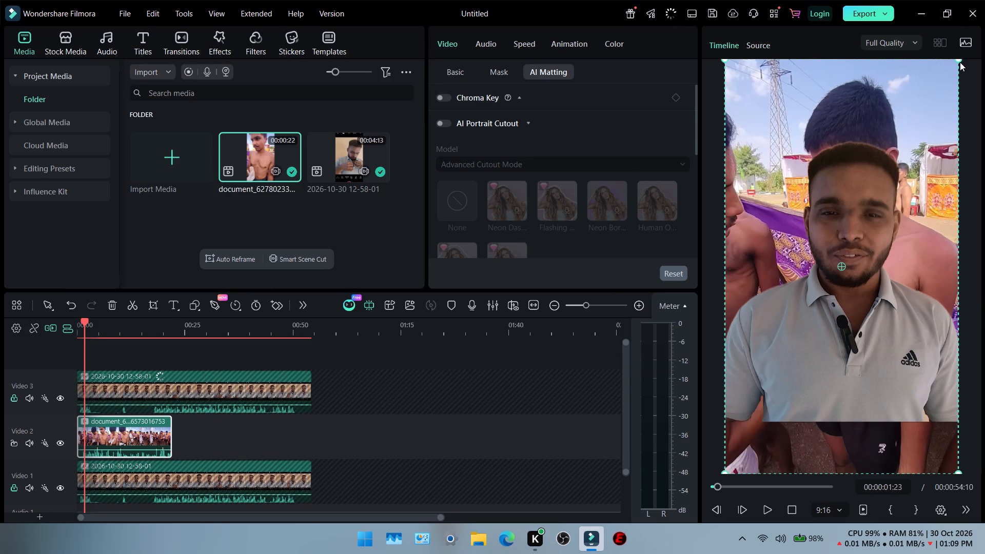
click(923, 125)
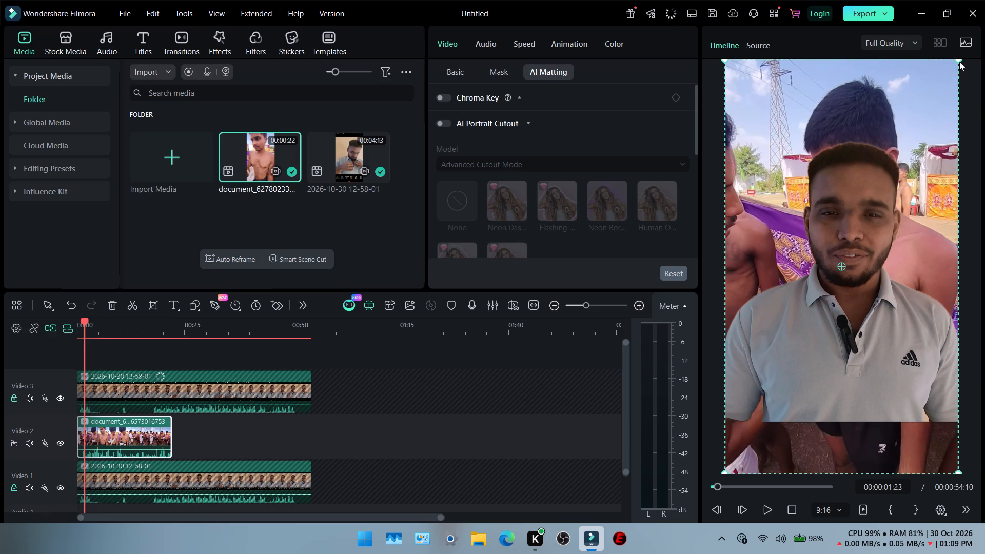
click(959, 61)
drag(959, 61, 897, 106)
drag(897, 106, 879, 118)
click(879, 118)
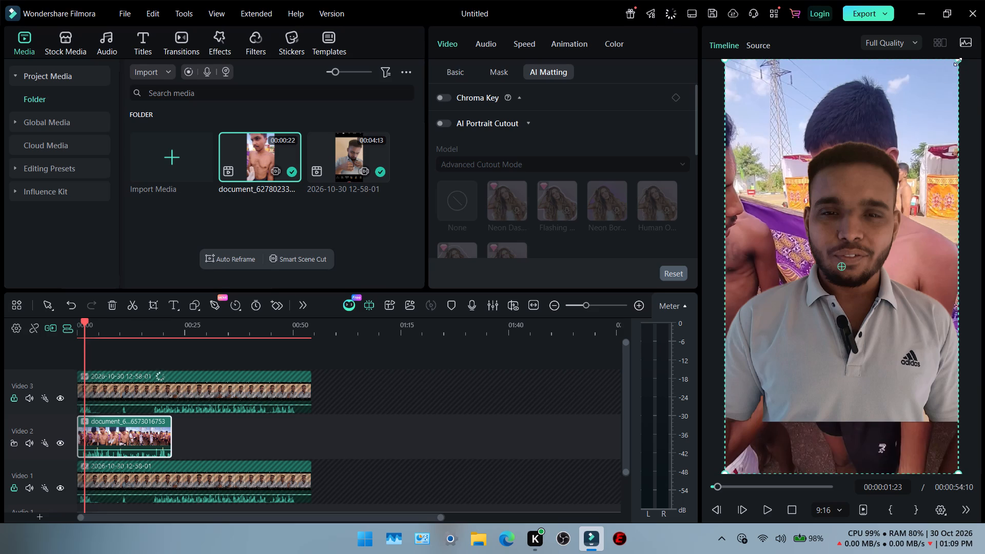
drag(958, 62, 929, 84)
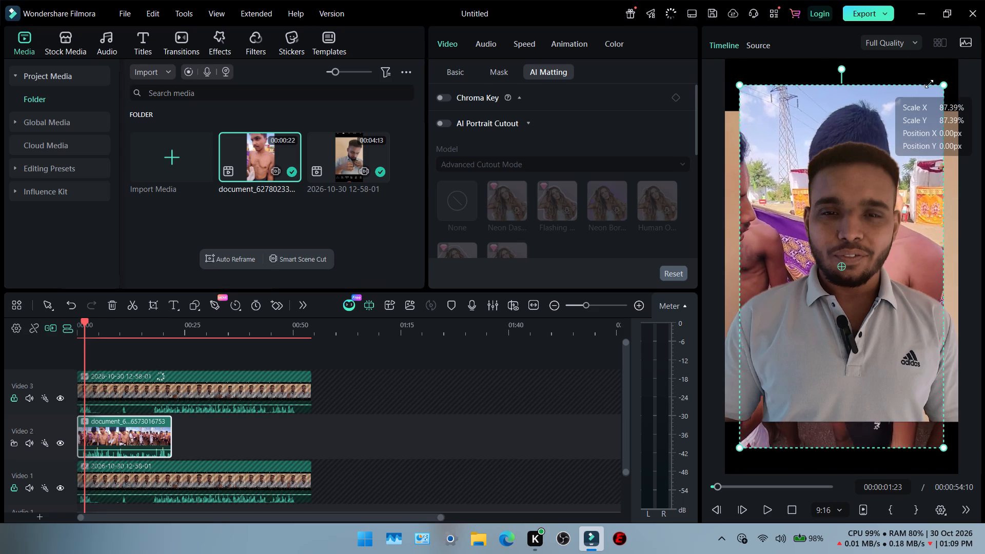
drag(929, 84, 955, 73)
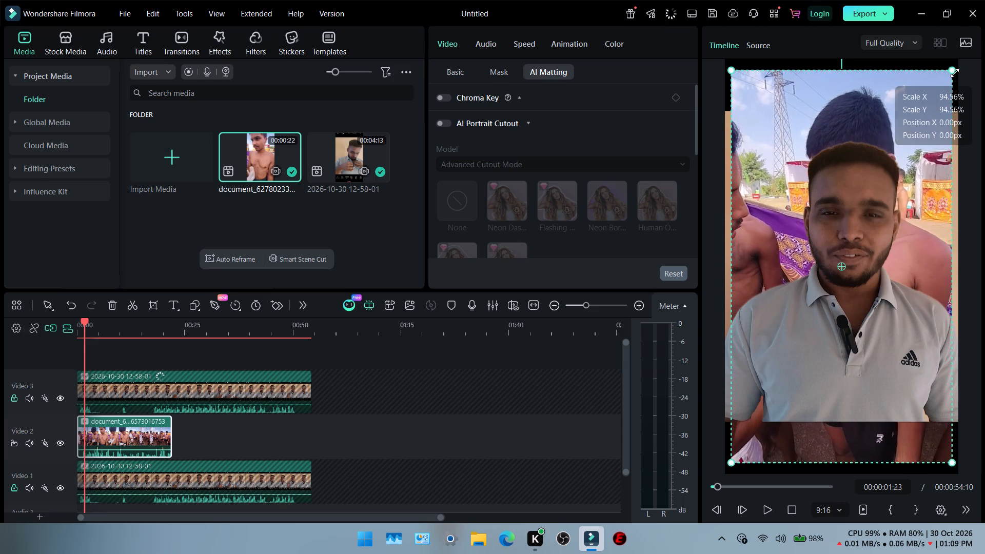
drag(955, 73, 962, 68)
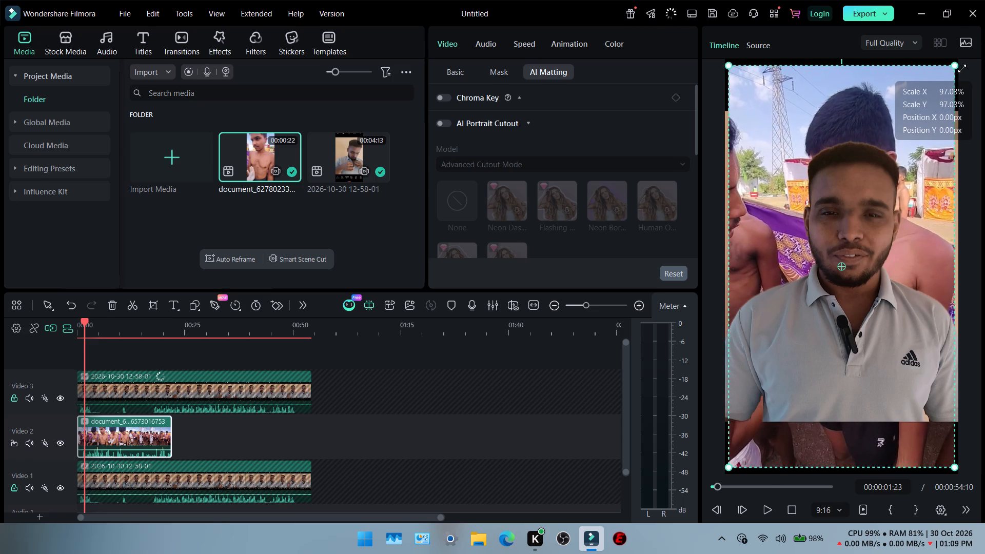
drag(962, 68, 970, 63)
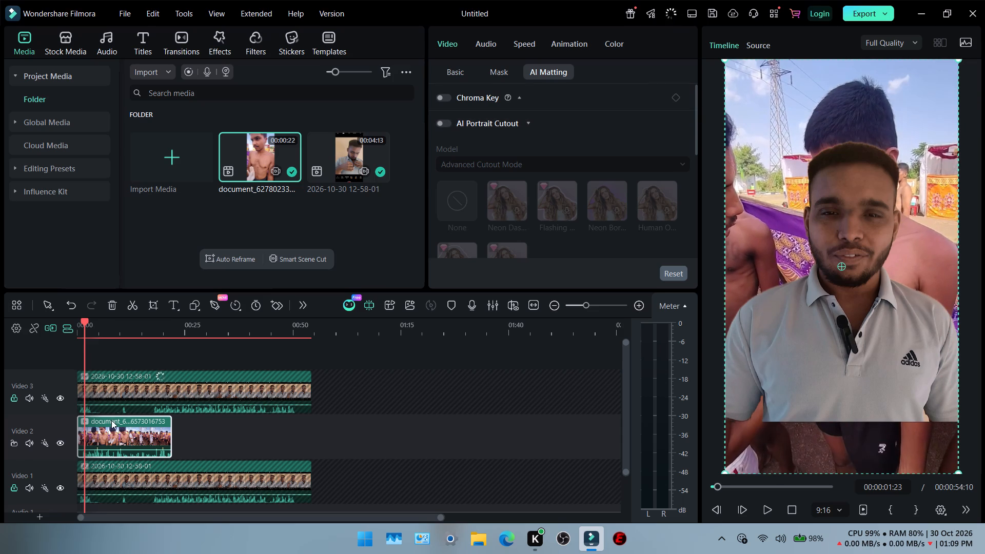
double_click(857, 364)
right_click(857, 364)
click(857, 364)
With only Video 3 unlocked, move the speaker cutout straight down to the frame's bottom edge, at about Y -239 px.
click(12, 439)
click(13, 398)
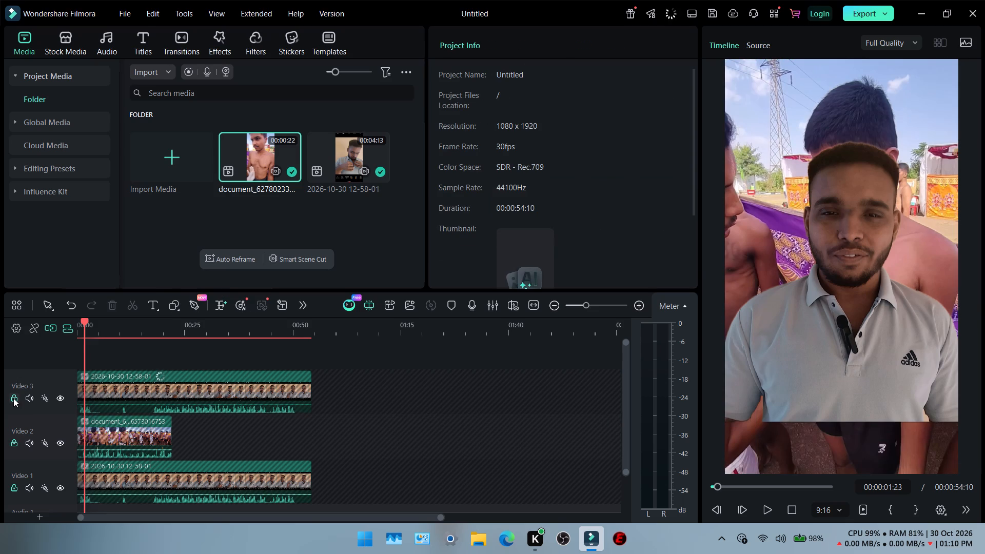
click(887, 352)
click(905, 336)
drag(905, 336, 904, 343)
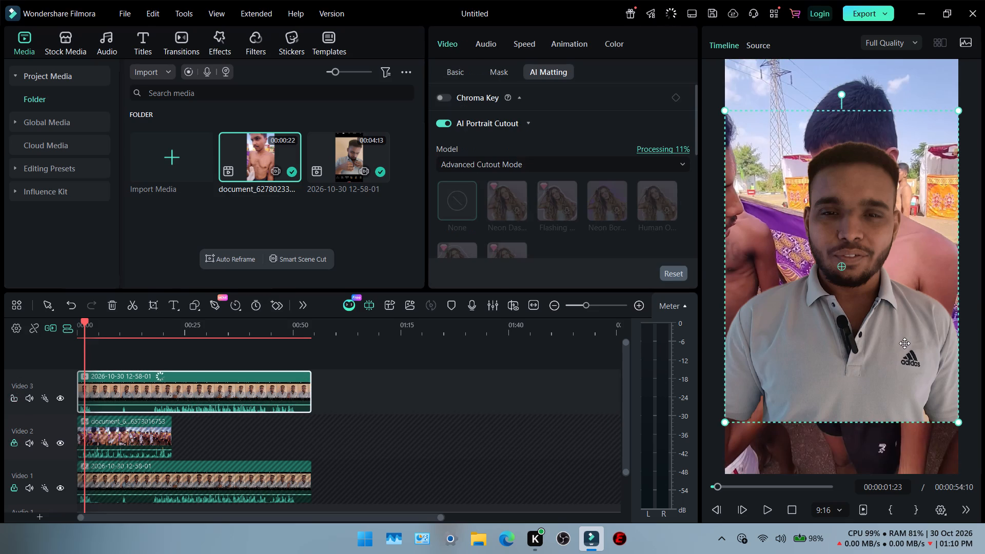
drag(904, 343, 905, 341)
drag(905, 342, 904, 347)
drag(904, 347, 904, 357)
click(904, 357)
drag(904, 358, 904, 366)
drag(904, 366, 909, 422)
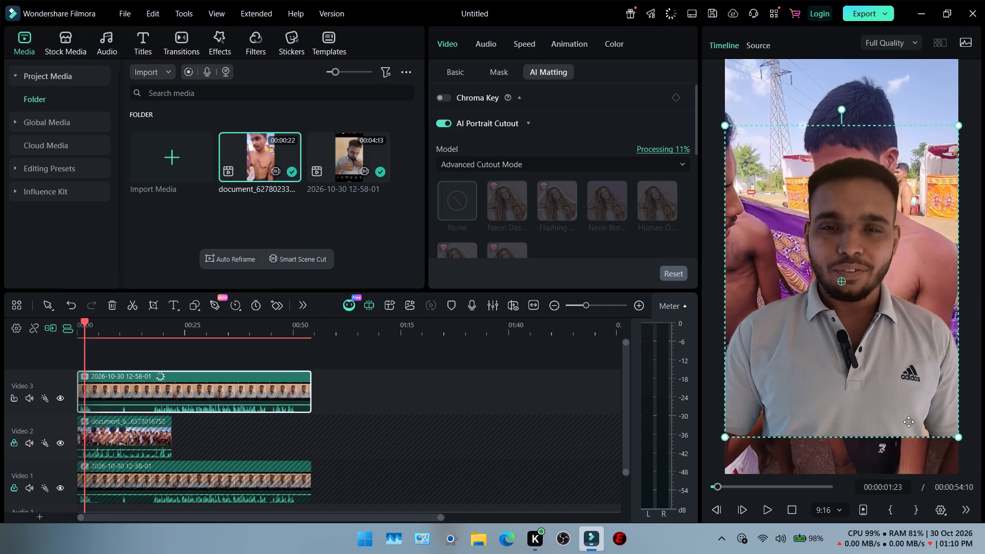
drag(909, 422, 909, 431)
drag(886, 326, 888, 400)
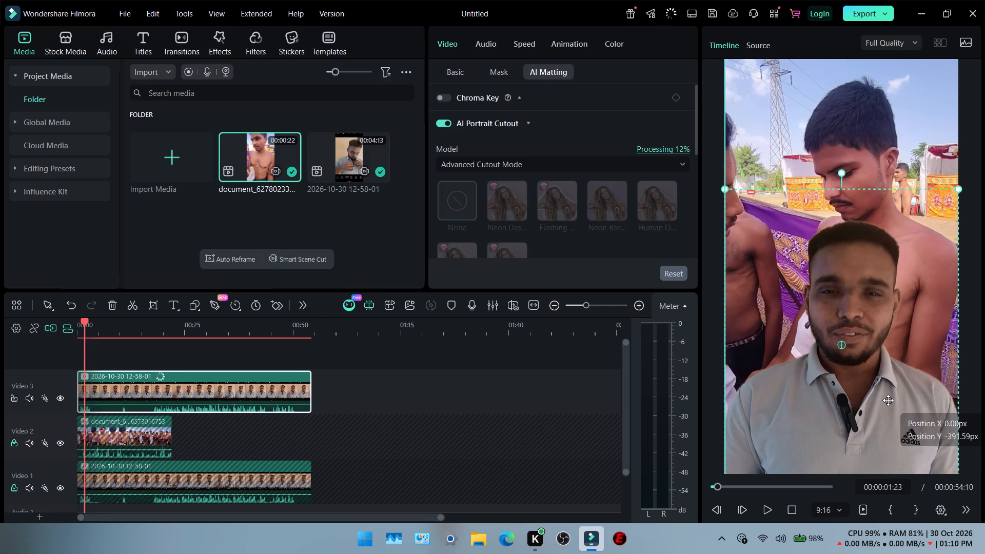
drag(888, 400, 891, 367)
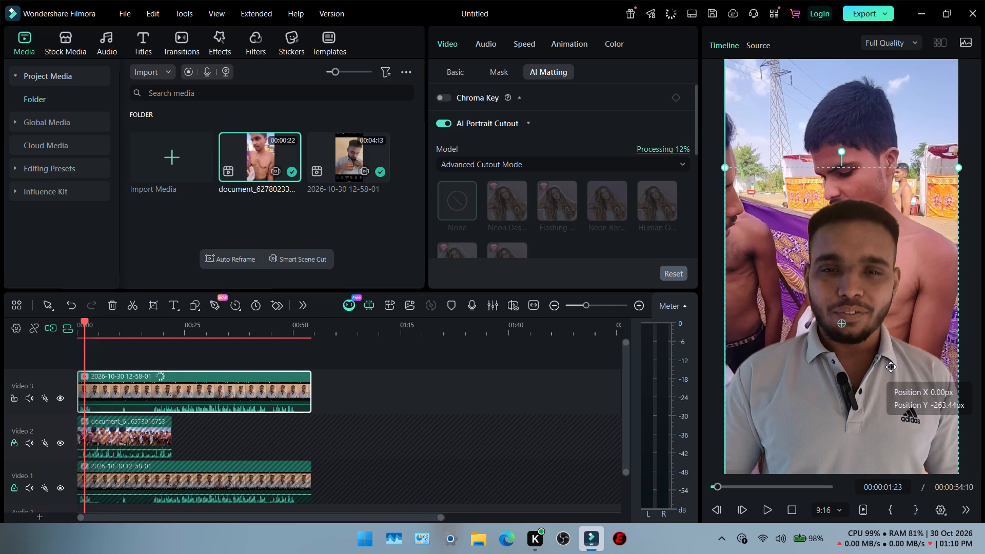
drag(891, 367, 881, 366)
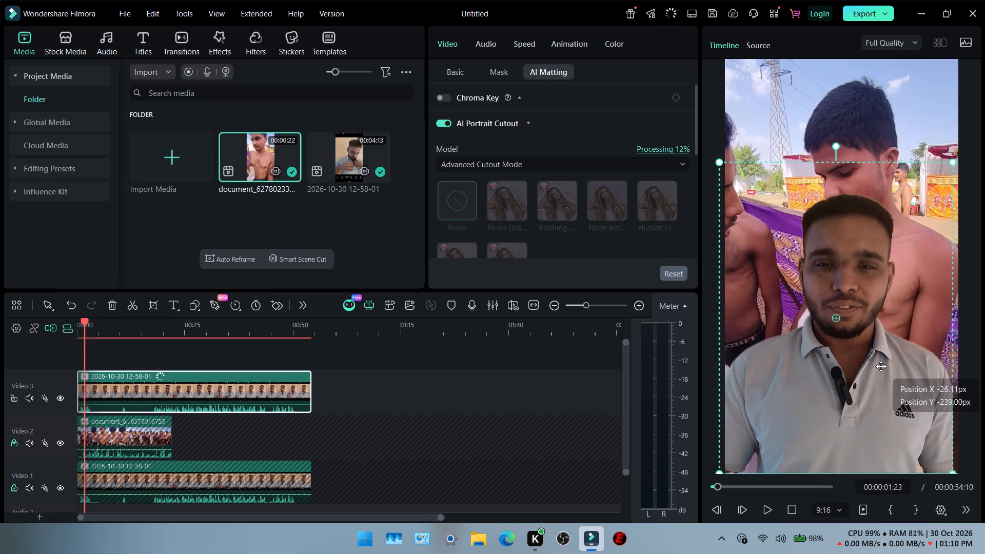
drag(881, 366, 888, 366)
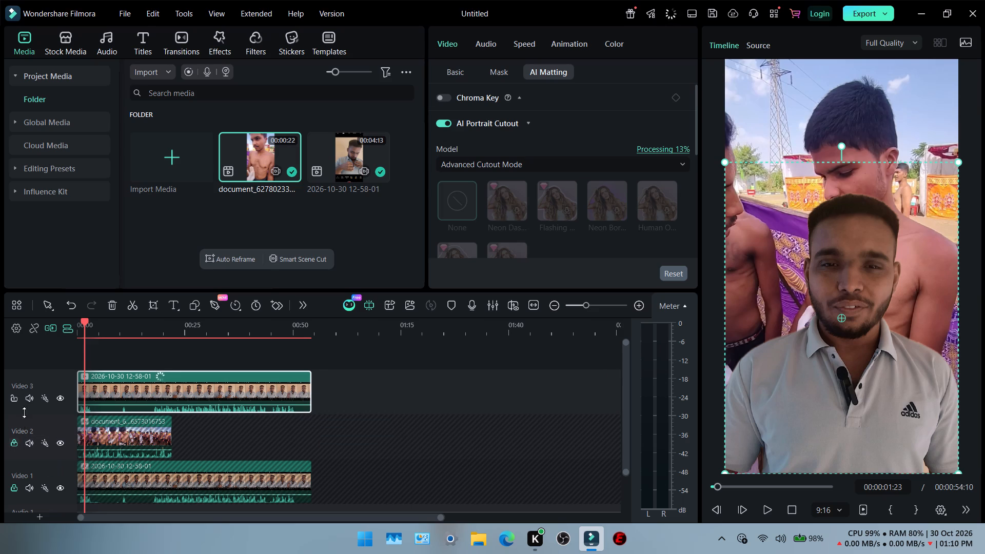
With only Video 2 unlocked, move the overlay clip straight up until its lower edge sits at the speaker's chin.
click(14, 400)
double_click(13, 448)
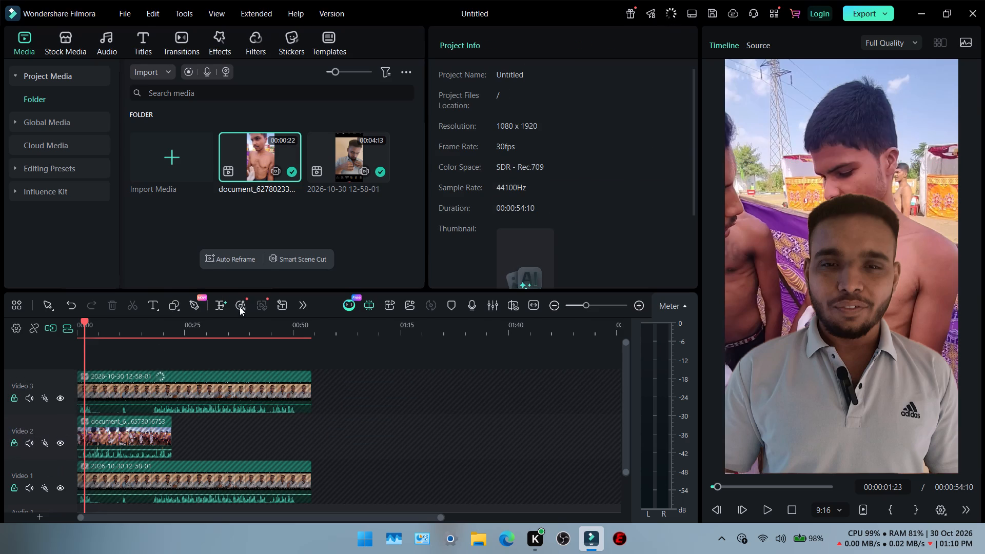
click(14, 444)
click(924, 94)
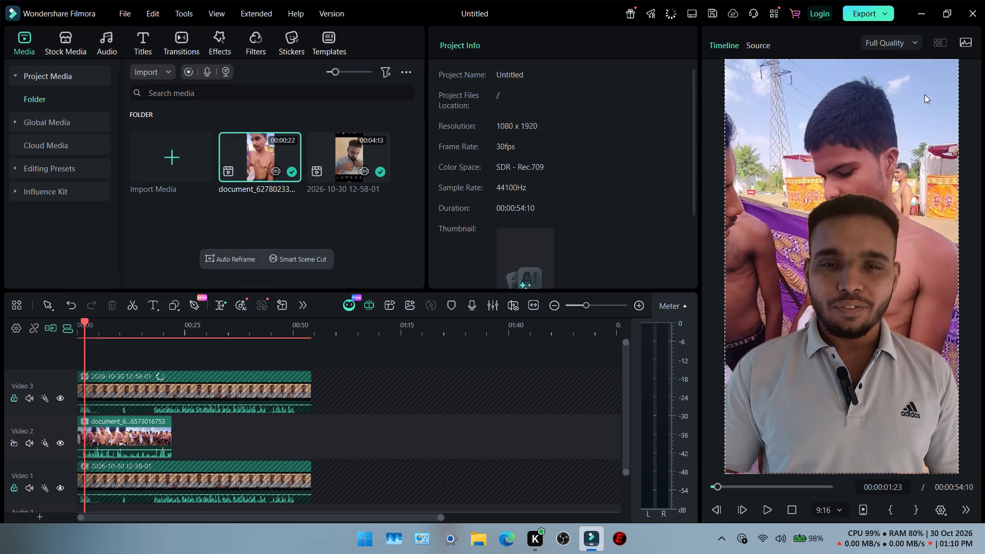
drag(915, 179, 912, 134)
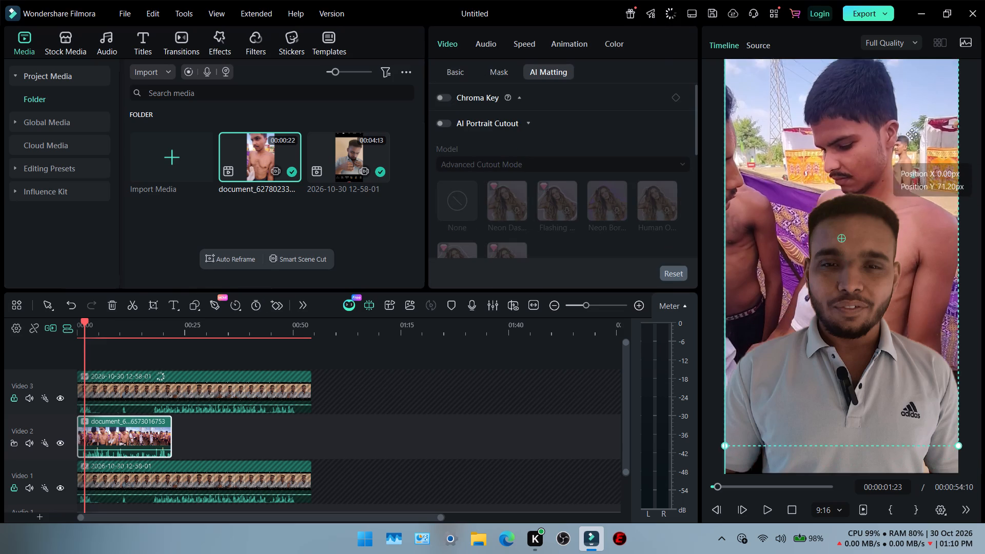
drag(912, 134, 912, 66)
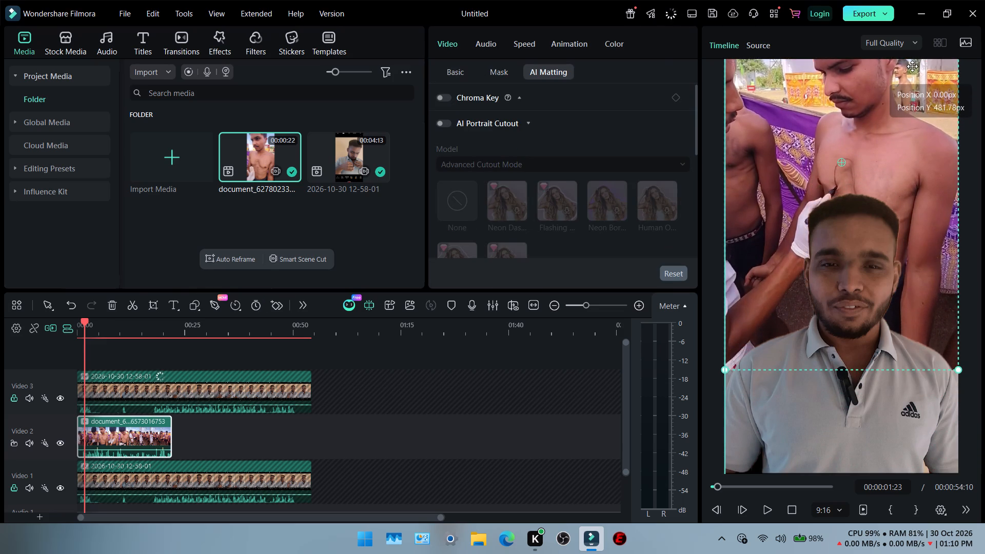
drag(912, 66, 911, 42)
triple_click(911, 42)
triple_click(911, 38)
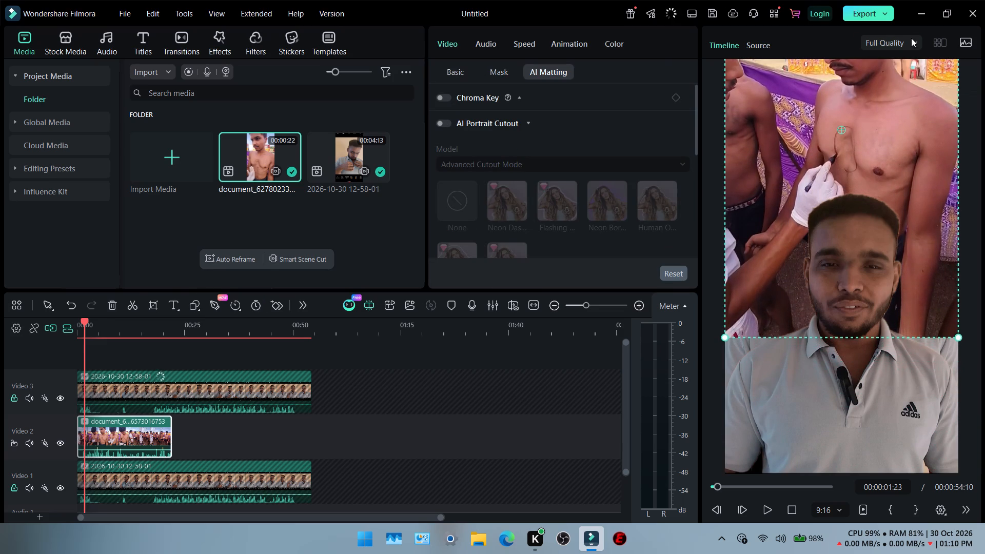
click(921, 149)
drag(921, 149, 918, 128)
click(713, 287)
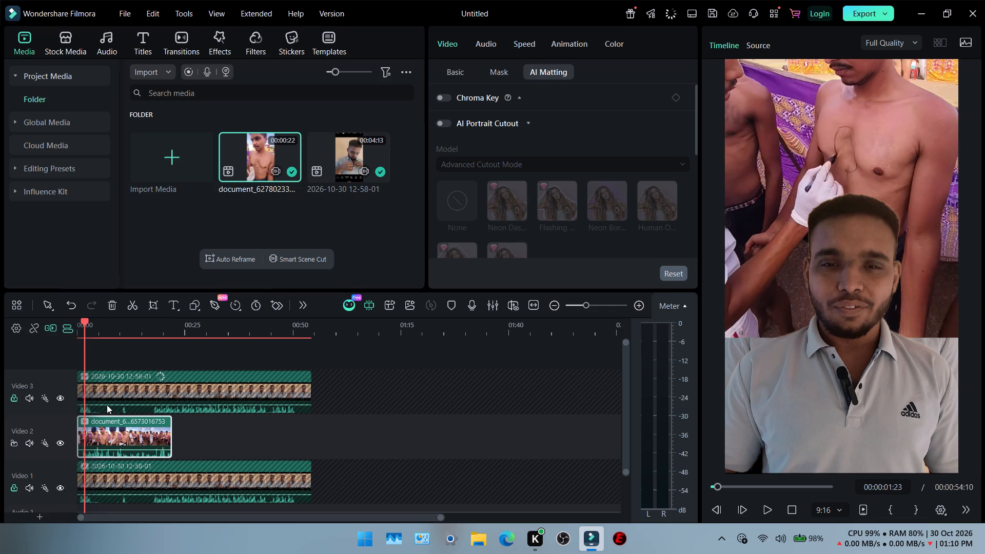
With only Video 1 unlocked, move the original recording down to the frame's bottom edge, aligned with the speaker cutout.
click(12, 487)
click(13, 445)
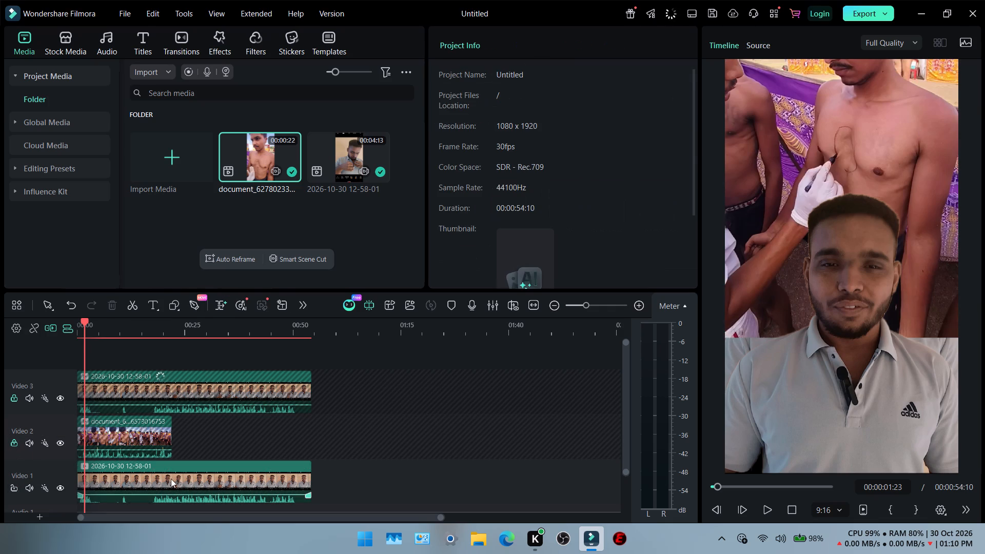
click(171, 479)
drag(932, 263, 932, 285)
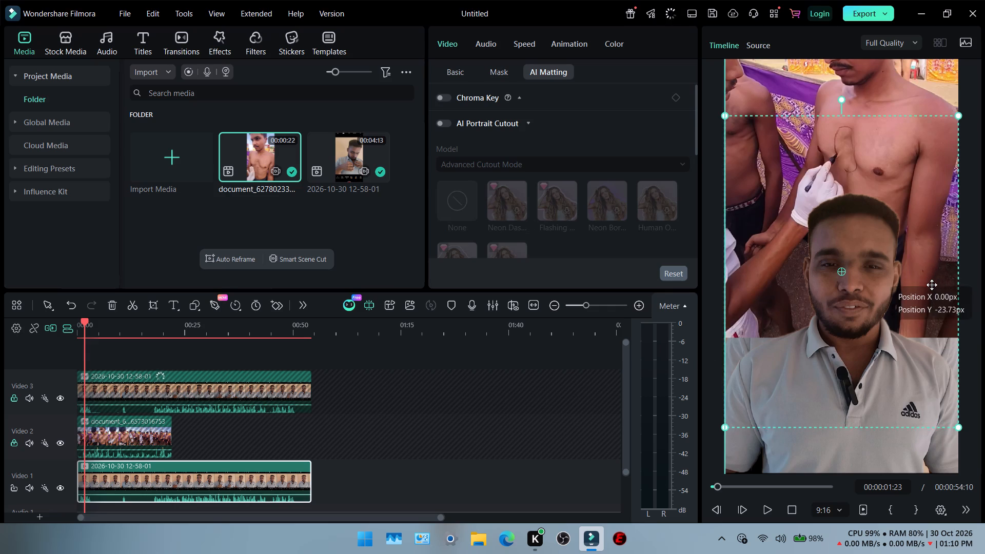
drag(932, 285, 932, 310)
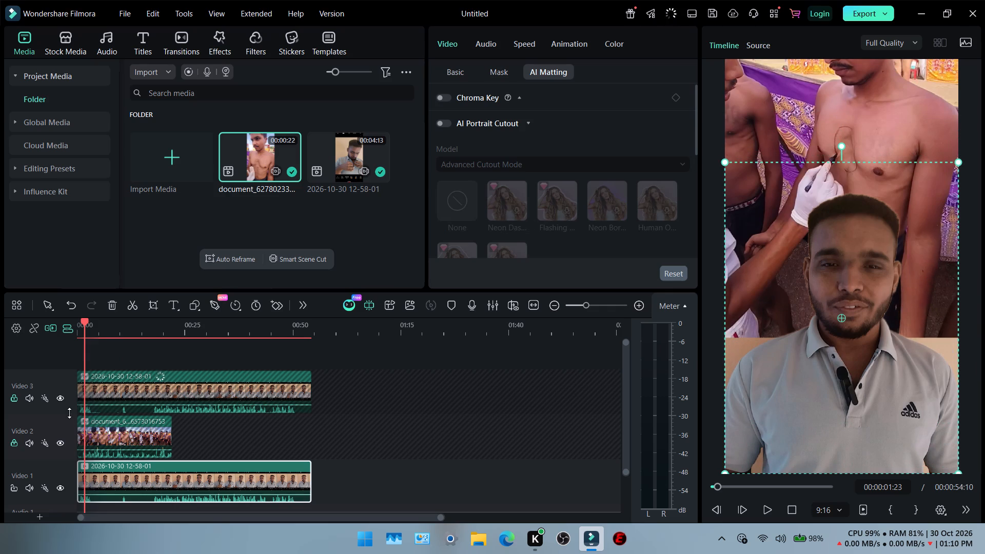
Lock Video 1, unlock Video 2, and apply a linear mask rotated -90° to the overlay clip.
double_click(105, 425)
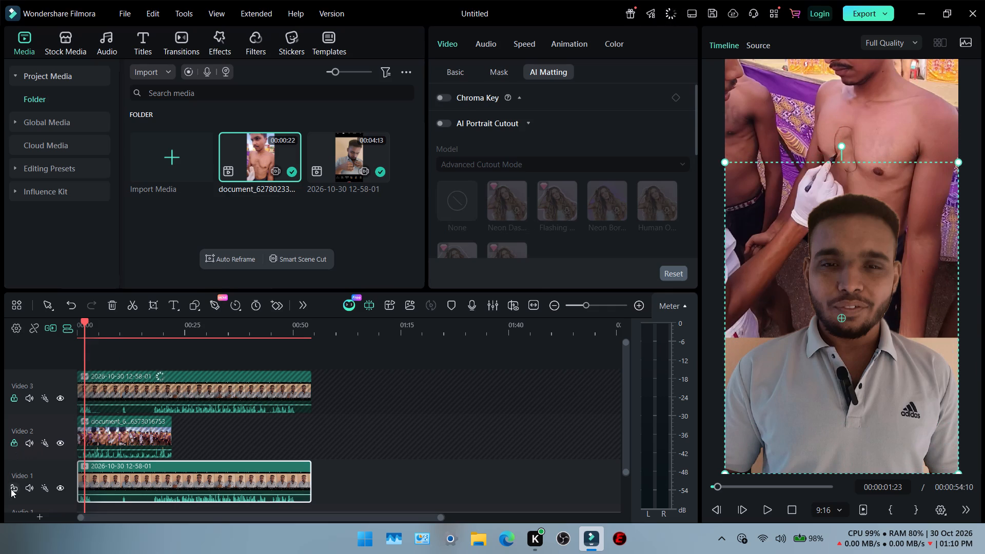
click(11, 489)
click(13, 446)
click(119, 433)
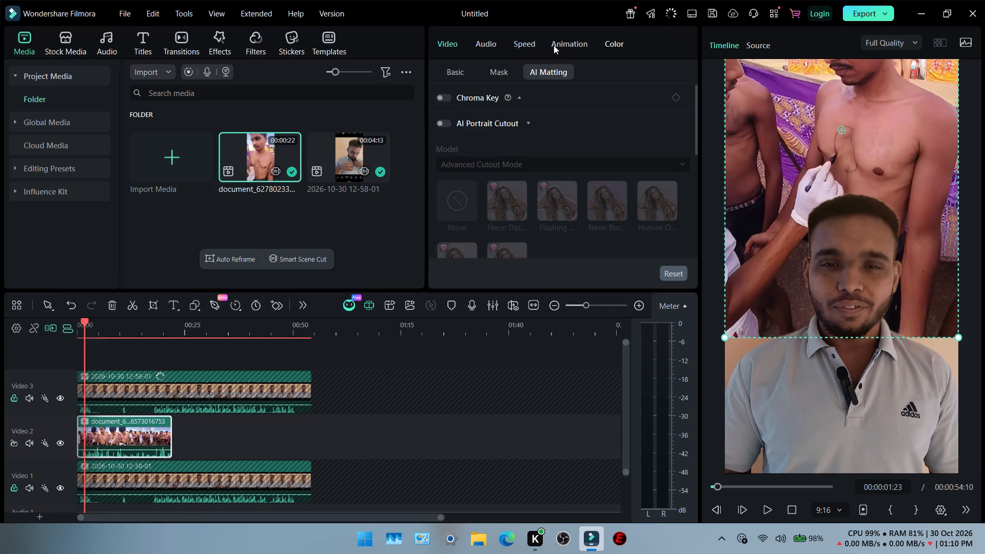
click(498, 69)
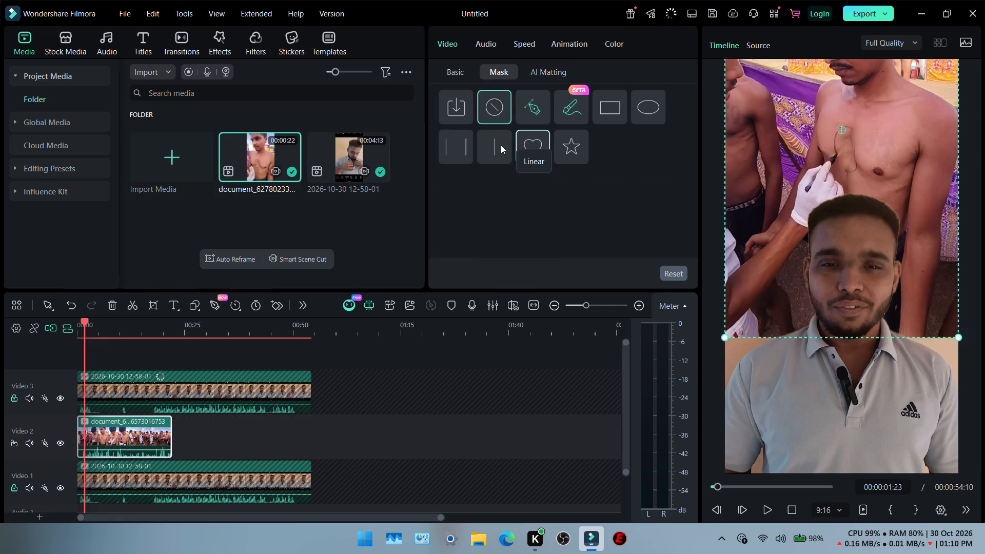
click(501, 145)
click(555, 220)
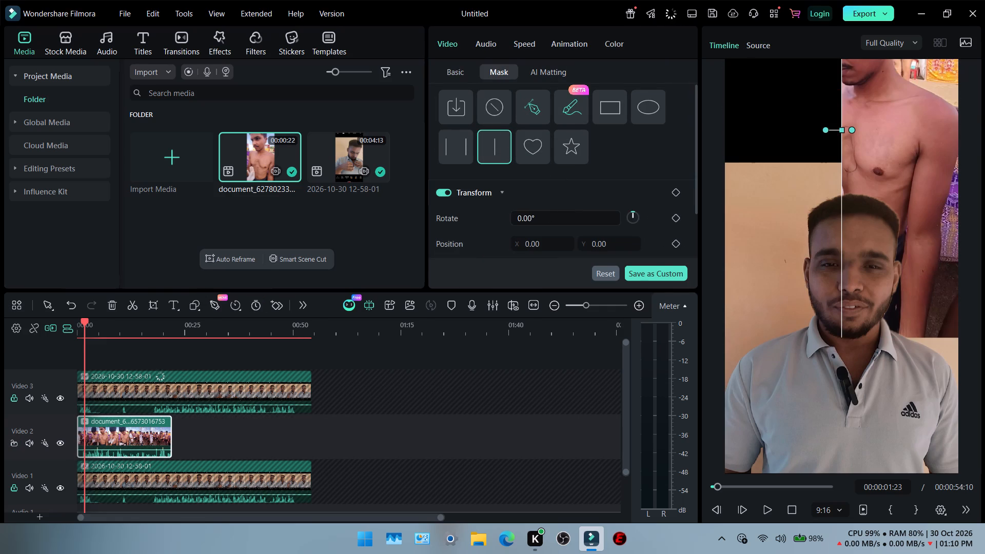
text(-90)
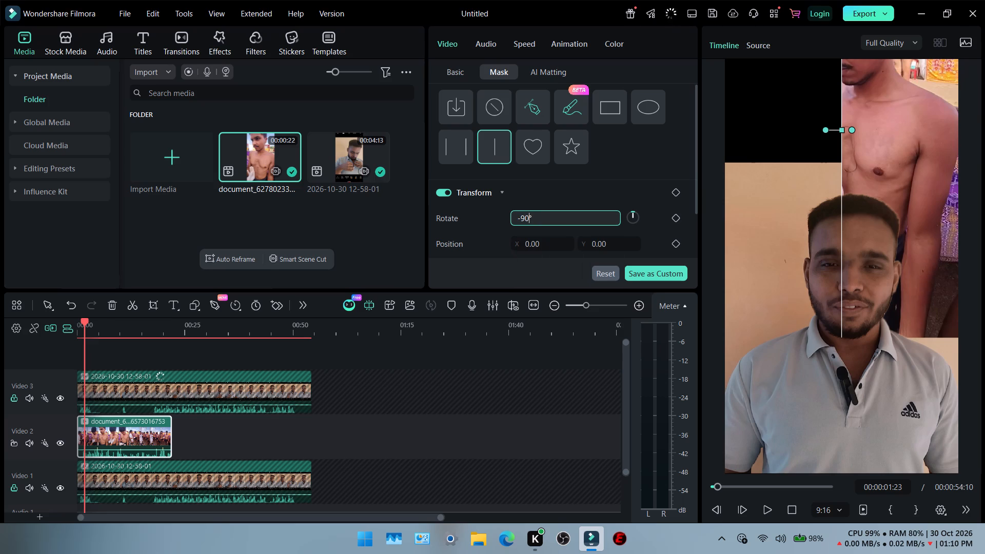
click(685, 155)
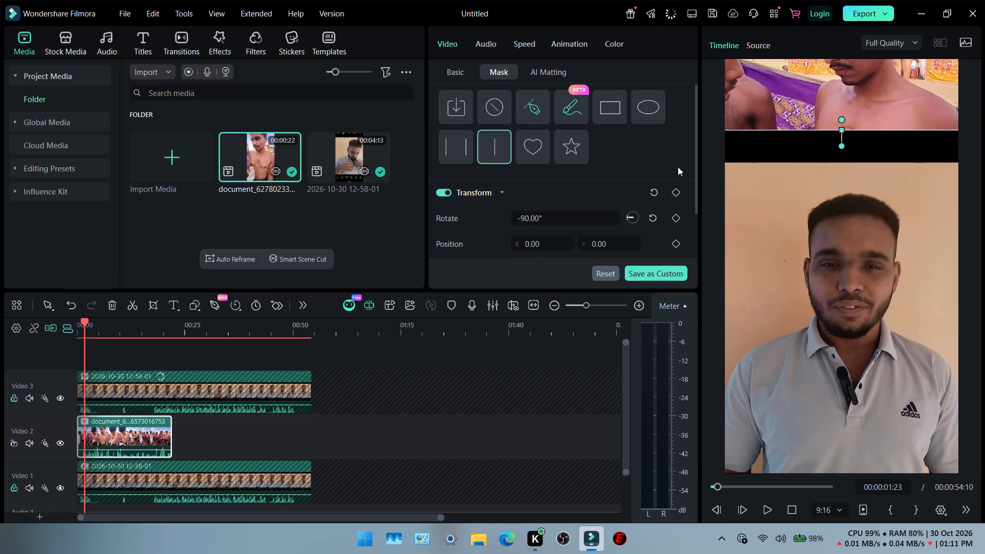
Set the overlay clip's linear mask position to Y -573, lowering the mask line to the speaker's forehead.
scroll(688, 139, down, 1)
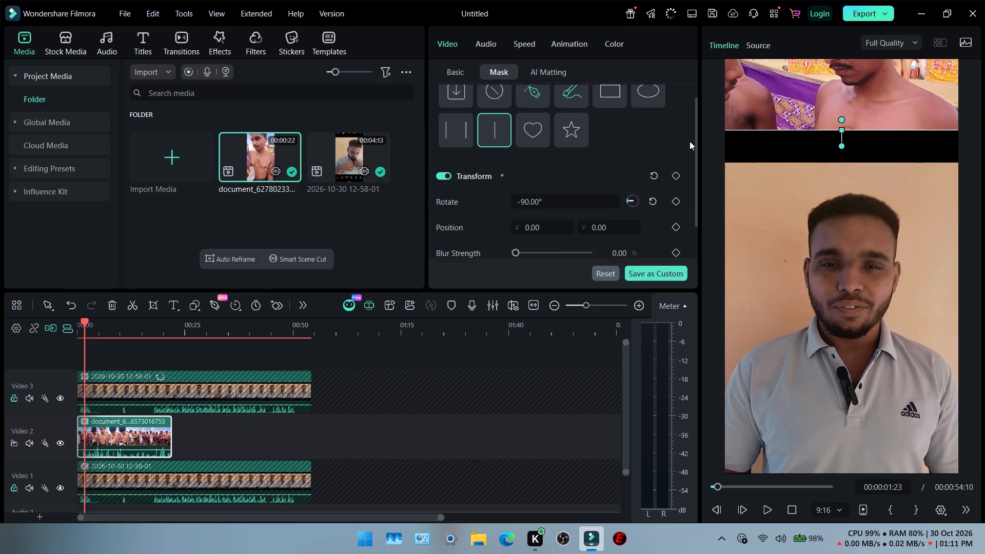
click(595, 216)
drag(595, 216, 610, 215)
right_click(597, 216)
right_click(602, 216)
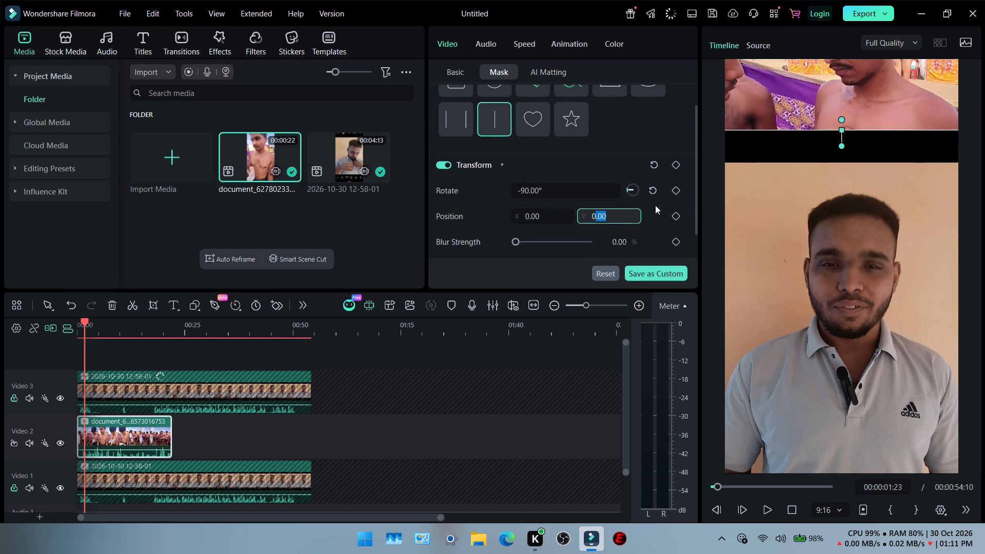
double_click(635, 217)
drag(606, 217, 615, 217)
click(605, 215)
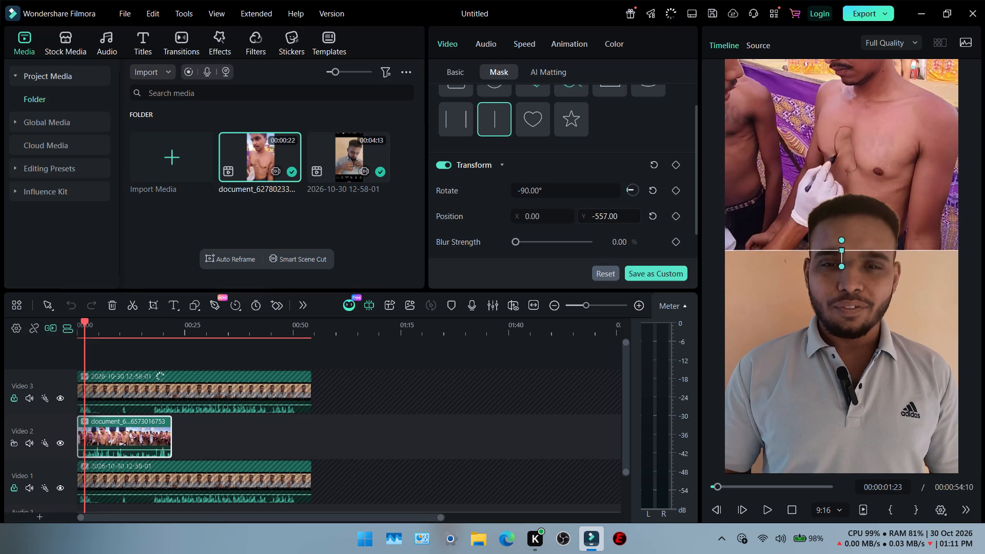
Set the linear mask's blur strength to 35% on the overlay clip.
click(619, 241)
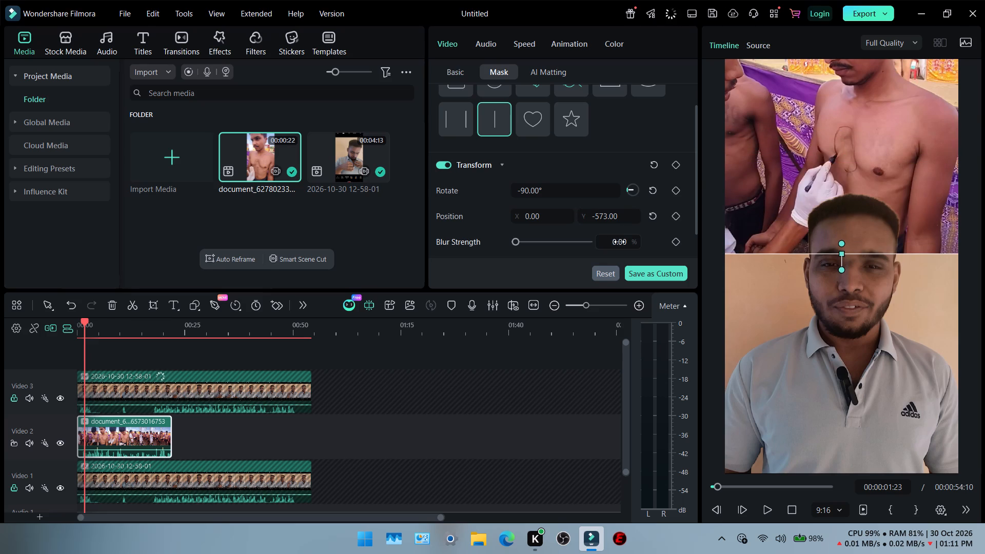
text(35)
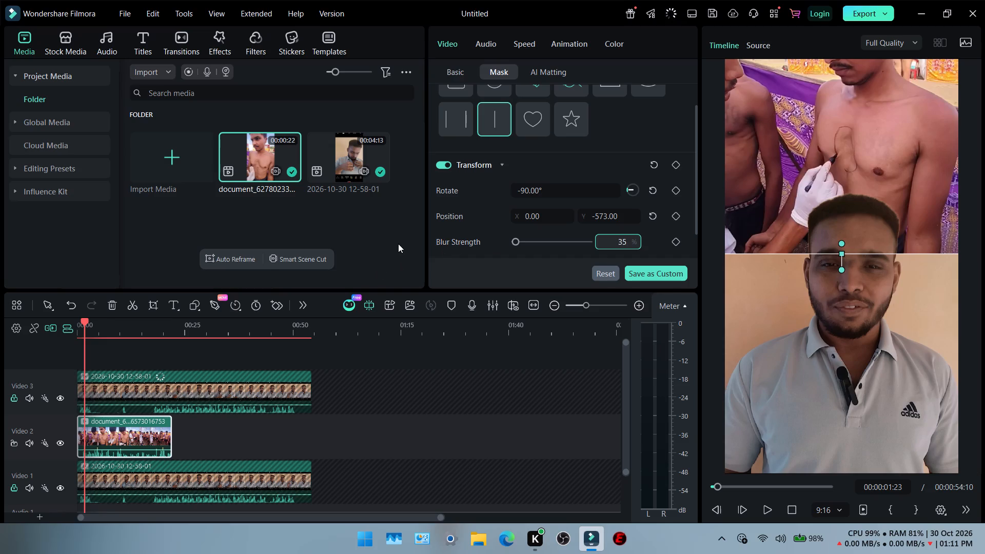
click(398, 244)
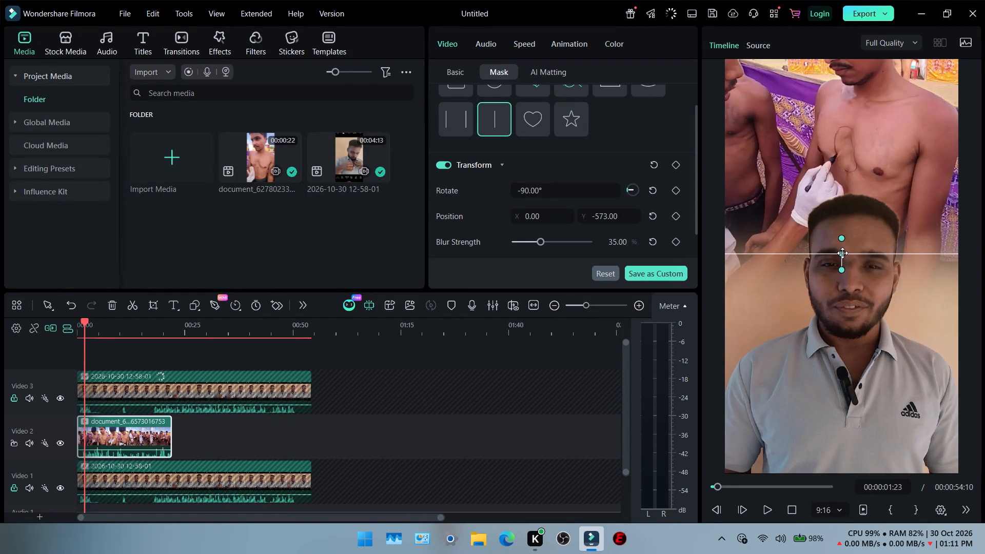
Move the overlay's mask line down to just above the speaker's mouth, at about Y -722.5.
drag(841, 255, 841, 259)
drag(841, 259, 841, 287)
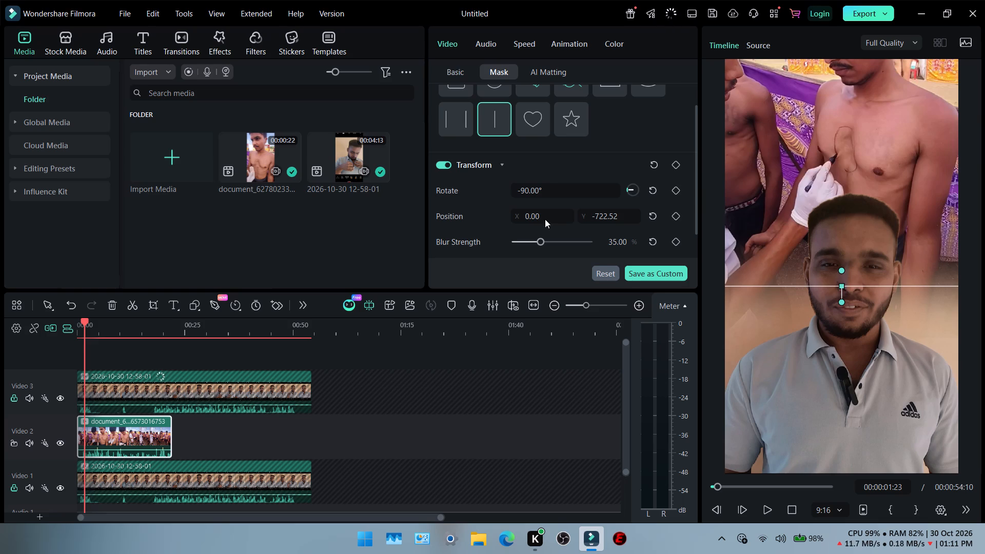
Unlock Video 3, check the AI Portrait Cutout progress of the speaker clip, and lock the track again.
click(321, 244)
click(194, 385)
click(541, 69)
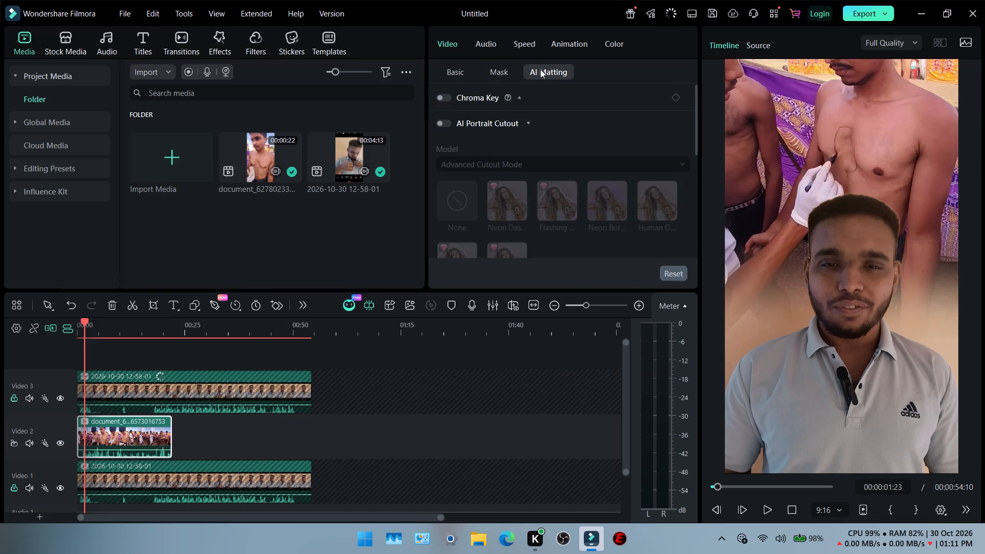
click(133, 390)
click(10, 399)
click(165, 389)
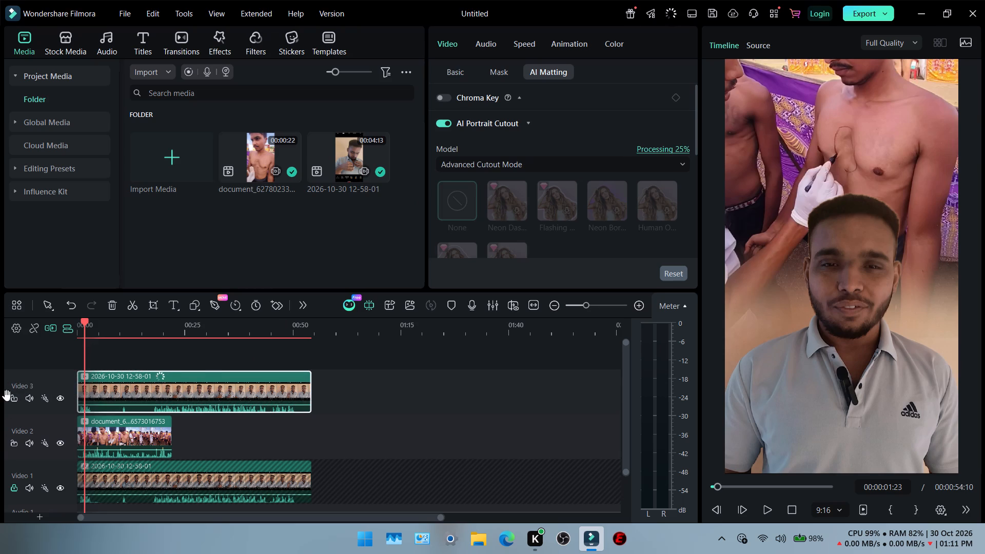
click(13, 400)
Return the playhead to the start of the timeline and unlock Video 3 and Video 1.
scroll(348, 427, down, 1)
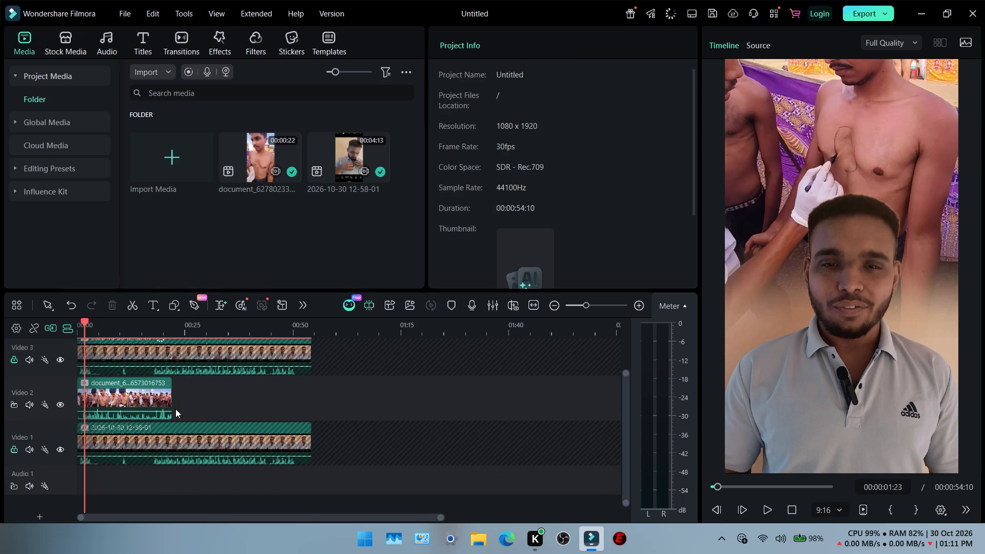
drag(84, 322, 51, 325)
drag(128, 475, 267, 331)
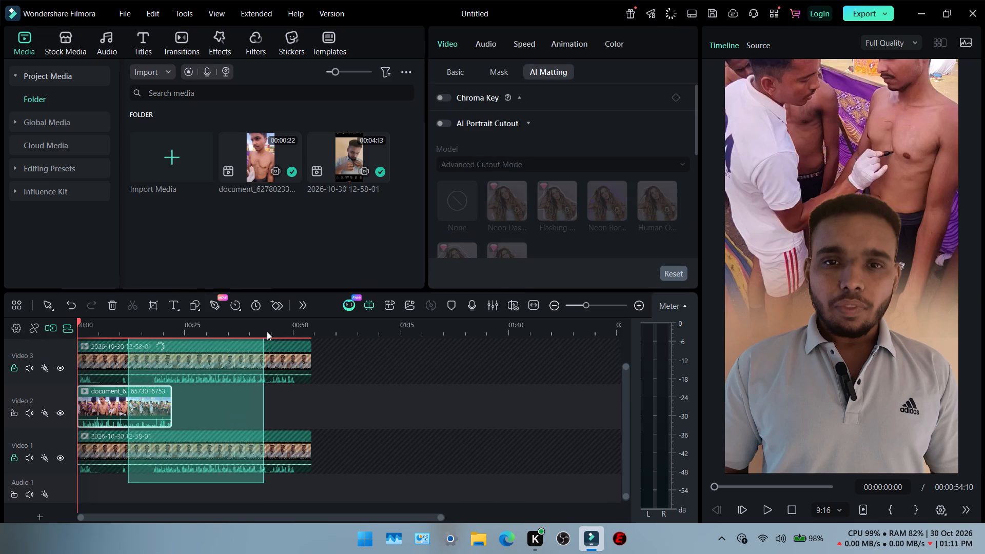
drag(267, 331, 268, 330)
click(16, 401)
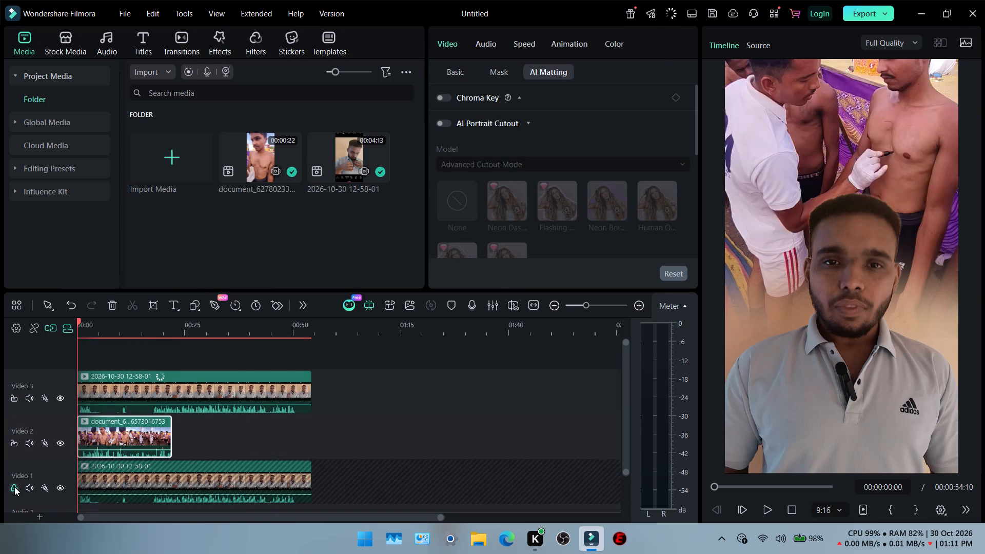
click(14, 487)
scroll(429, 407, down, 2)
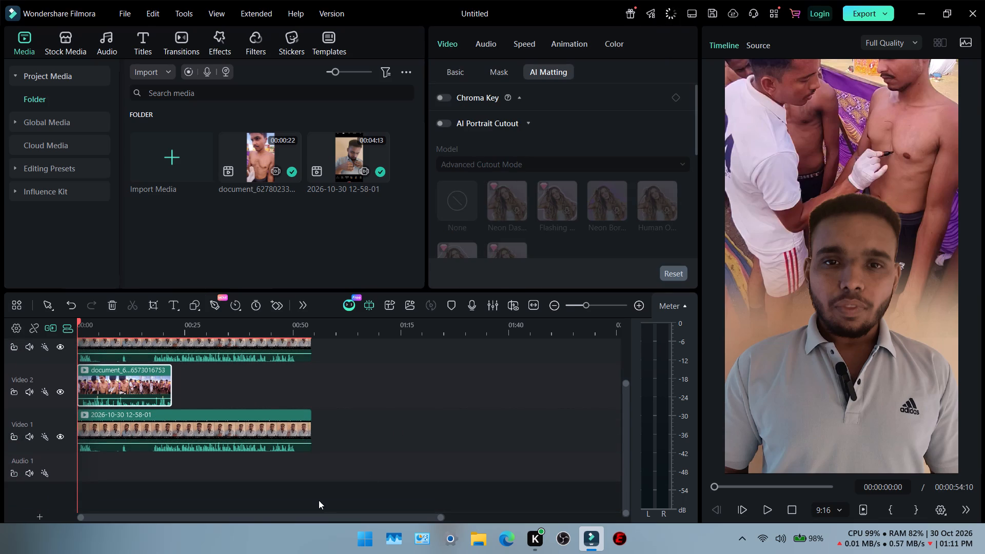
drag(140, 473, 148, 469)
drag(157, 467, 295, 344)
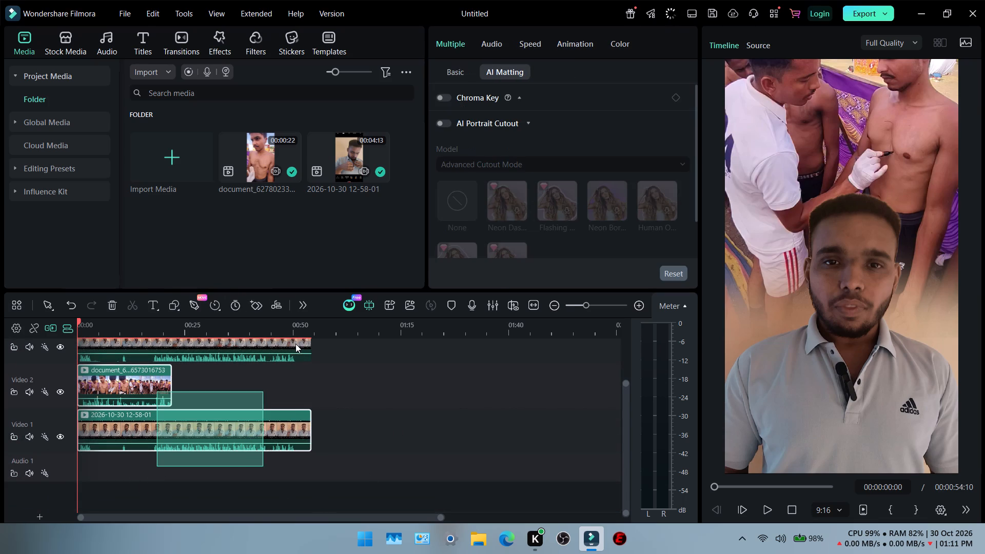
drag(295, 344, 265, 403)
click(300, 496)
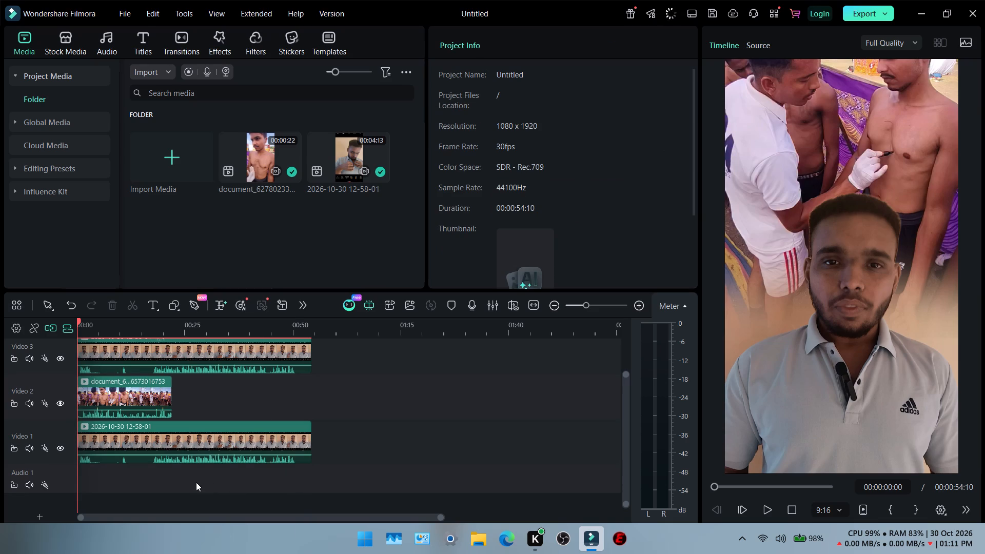
Inspect the composited frame at several points along the overlay clip, up to about 21 seconds.
double_click(90, 330)
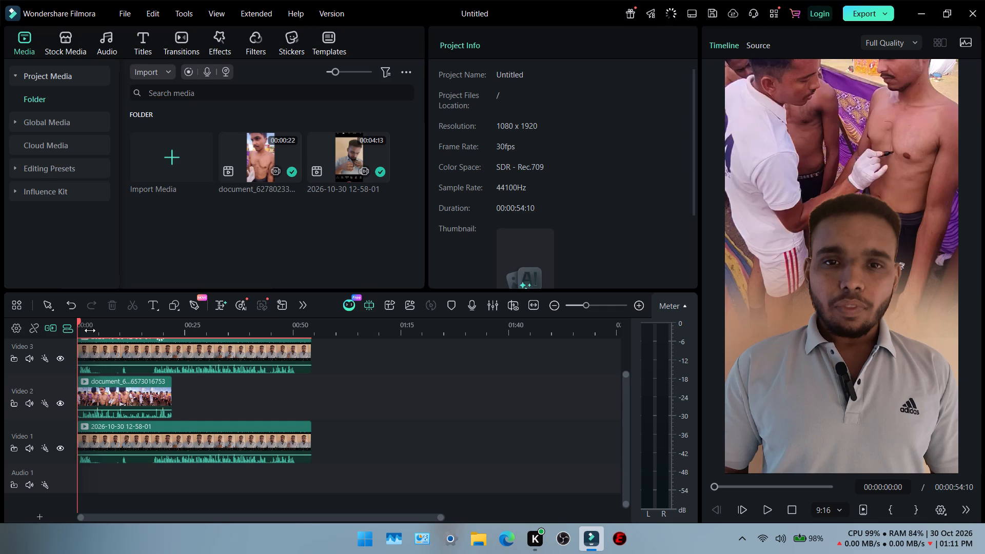
click(101, 329)
click(117, 326)
click(147, 329)
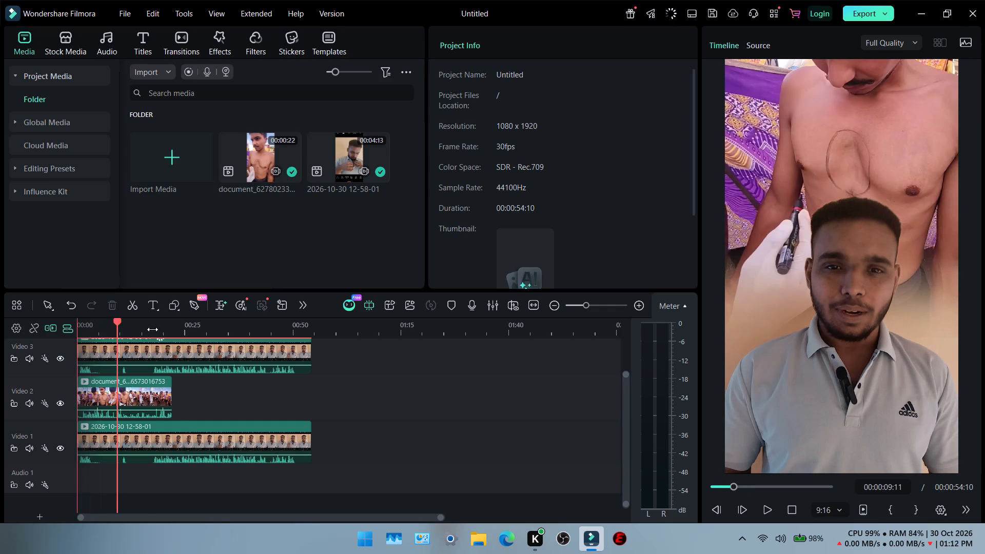
click(158, 330)
click(169, 330)
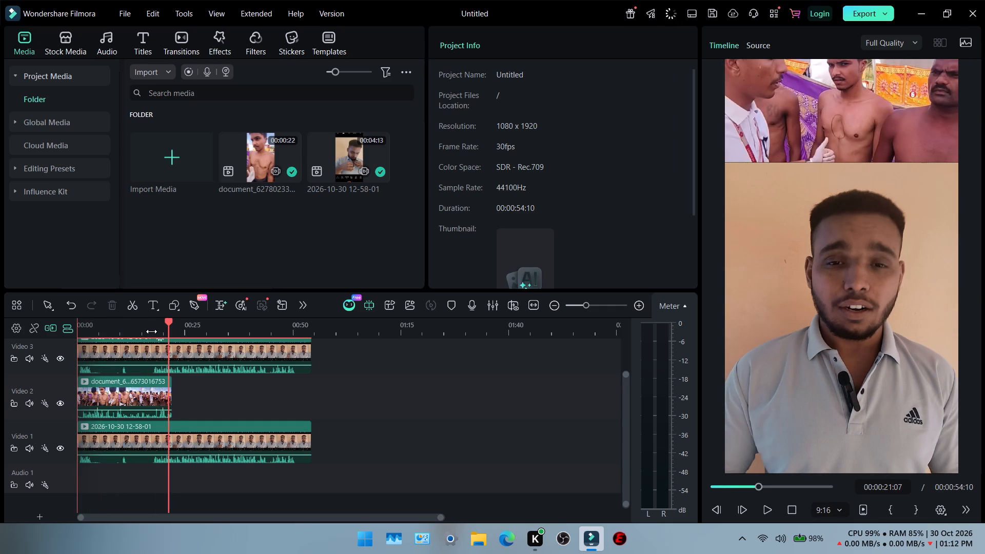
click(151, 331)
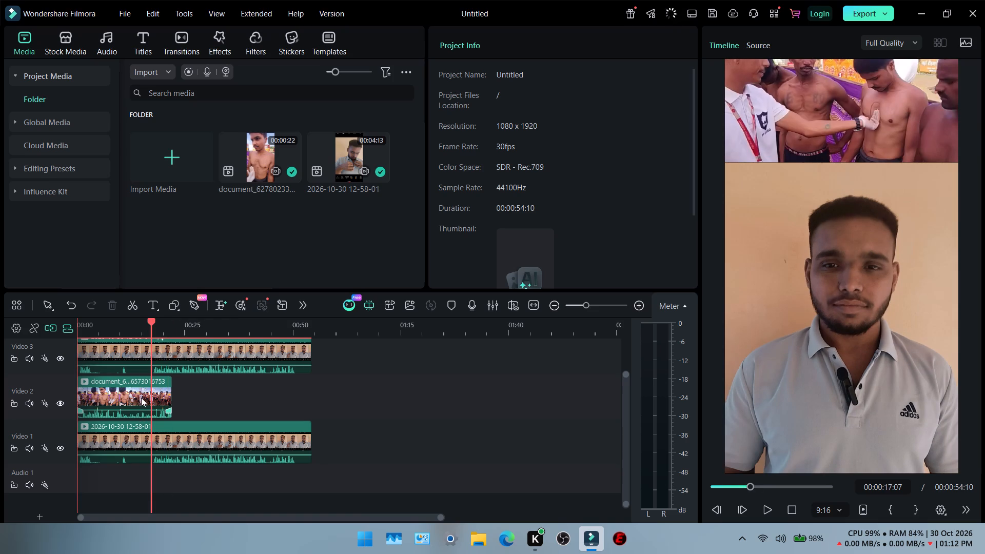
Select the overlay clip and play the composition from about 10:16 to 18:19 to check the cutout.
click(141, 398)
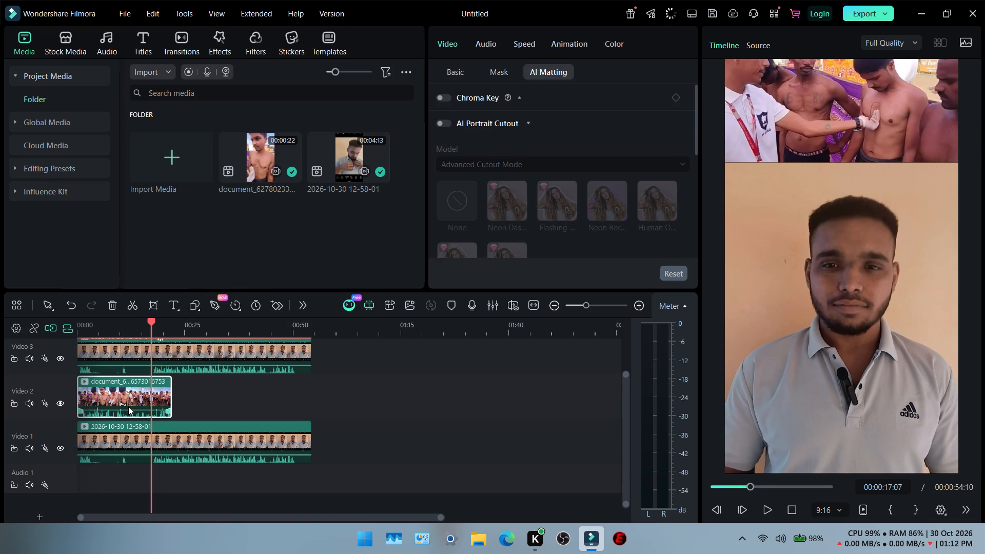
click(123, 331)
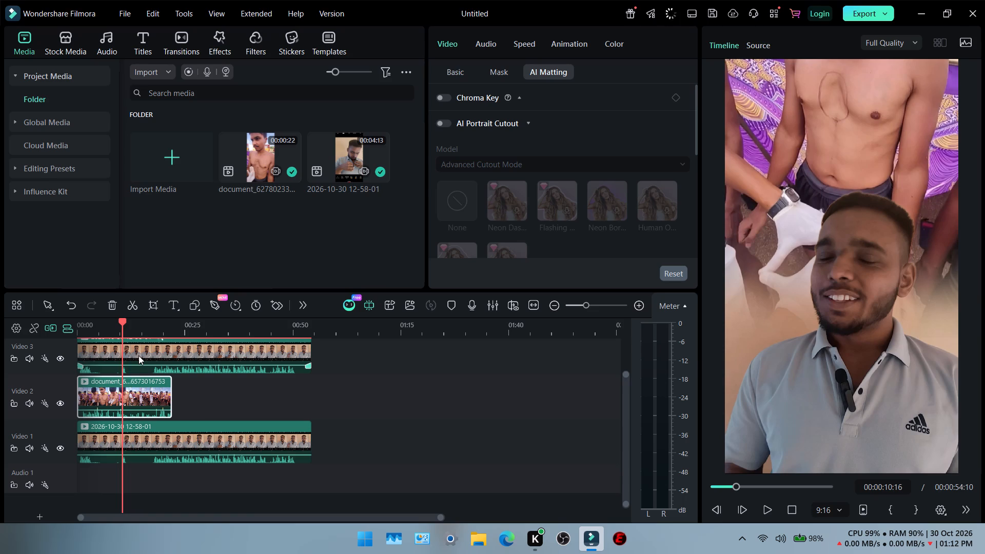
key(space)
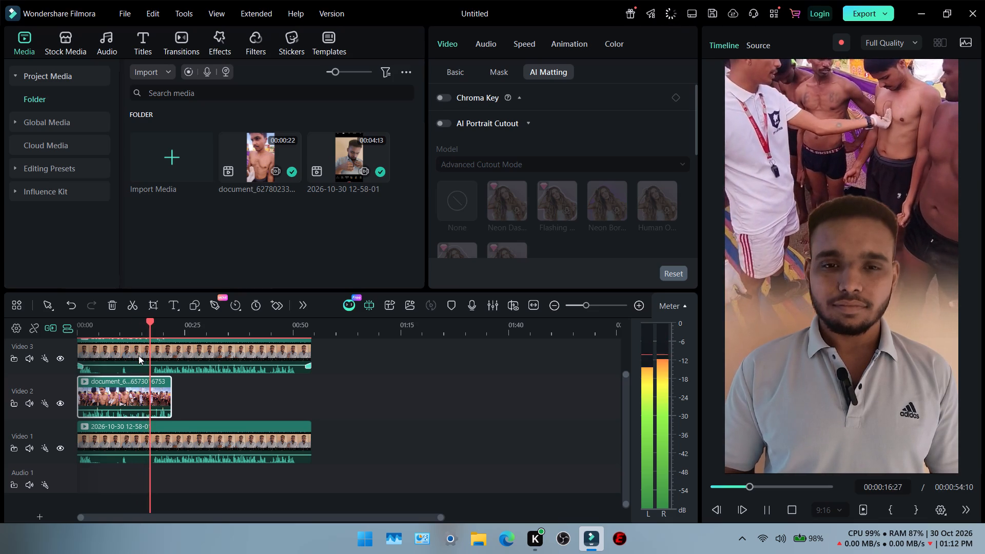
key(space)
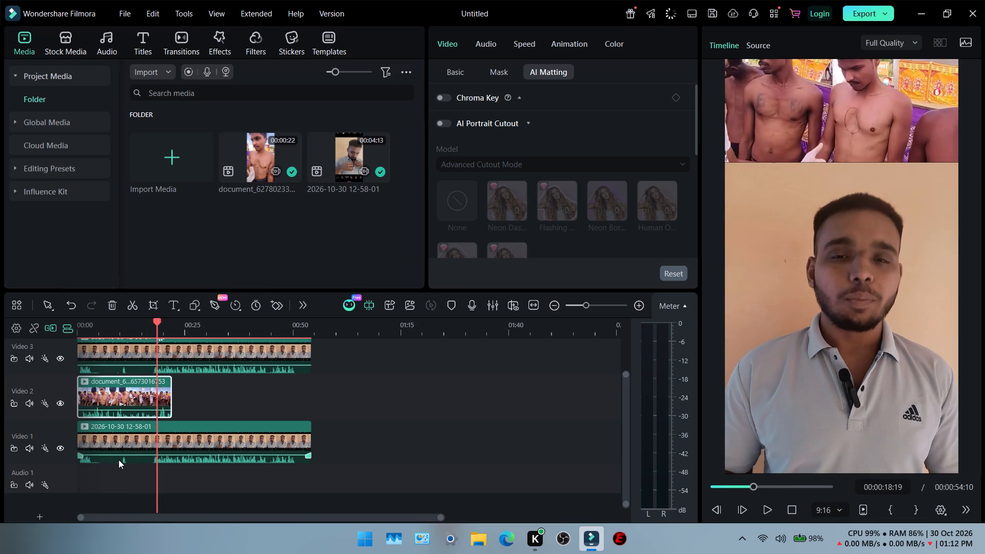
Inspect the composited frame at several points along the overlay clip, and play the composition up to about 11:17.
click(113, 332)
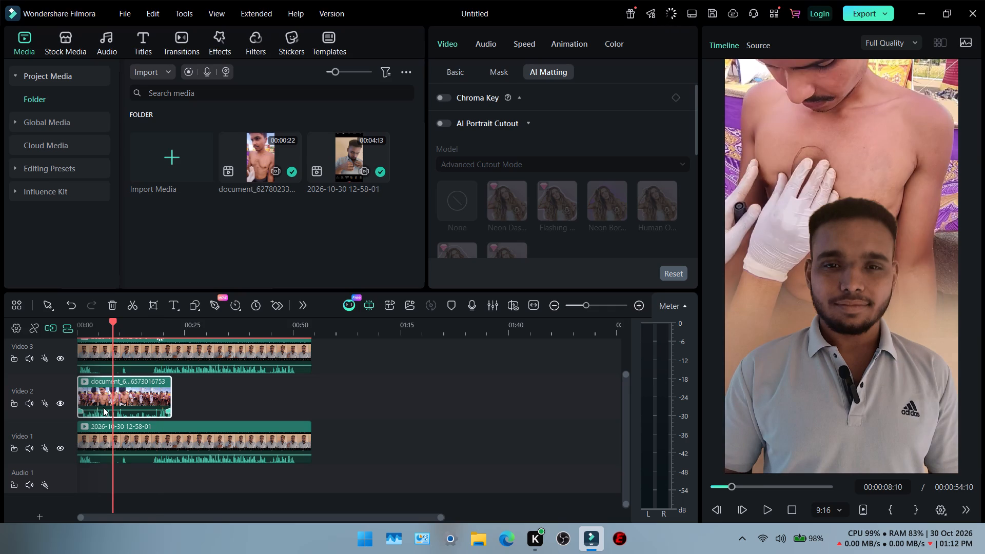
ctrl+scroll(129, 350, up, 4)
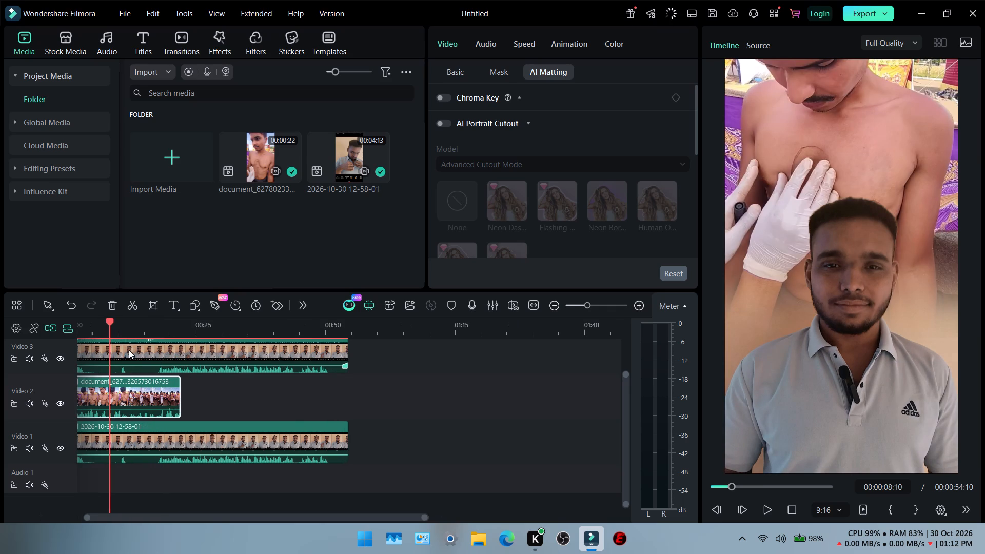
scroll(129, 350, right, 3)
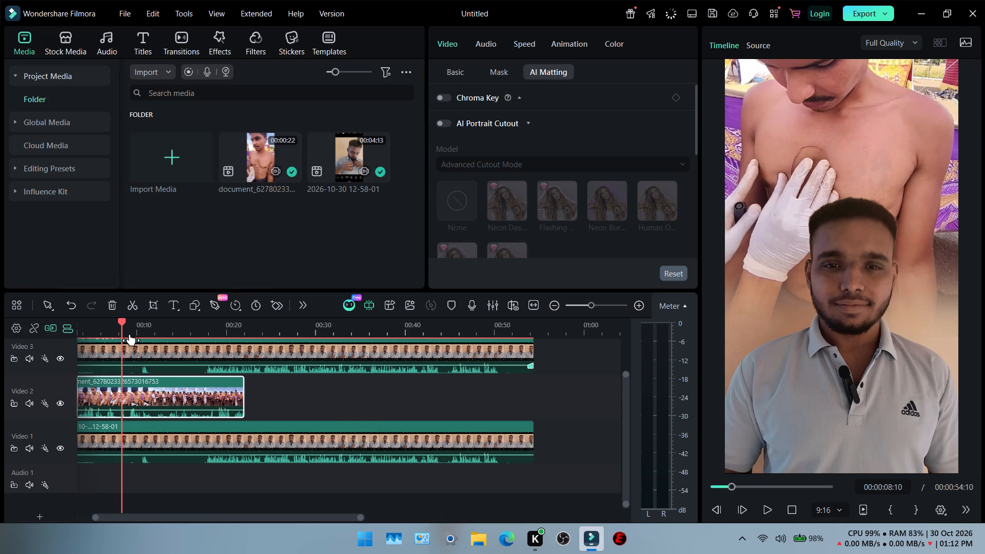
drag(151, 323, 130, 334)
drag(130, 334, 167, 352)
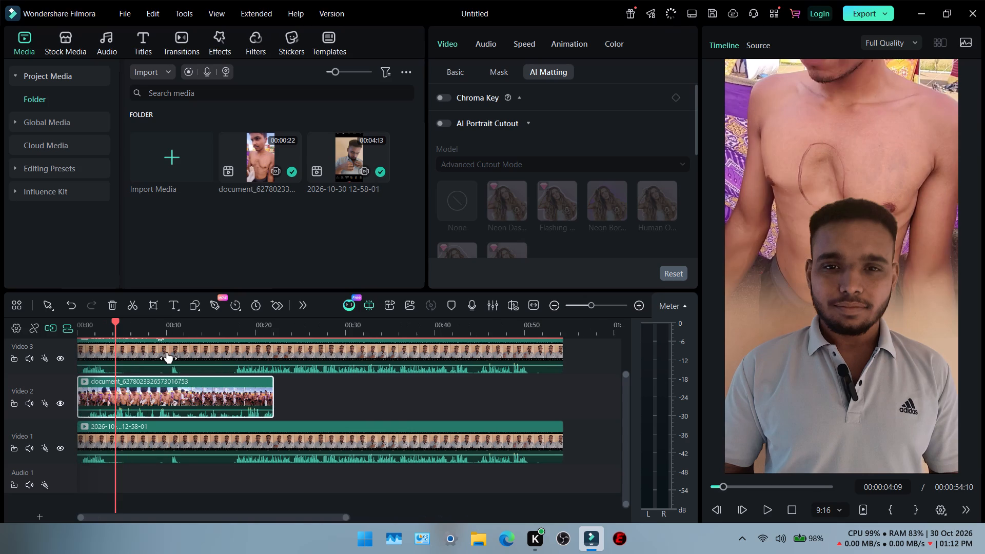
drag(167, 352, 209, 355)
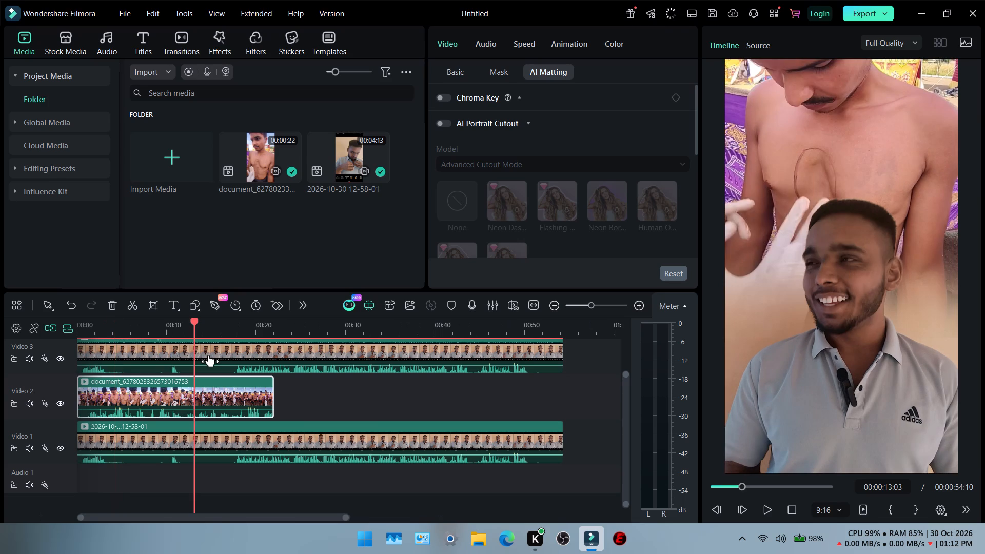
drag(209, 355, 184, 363)
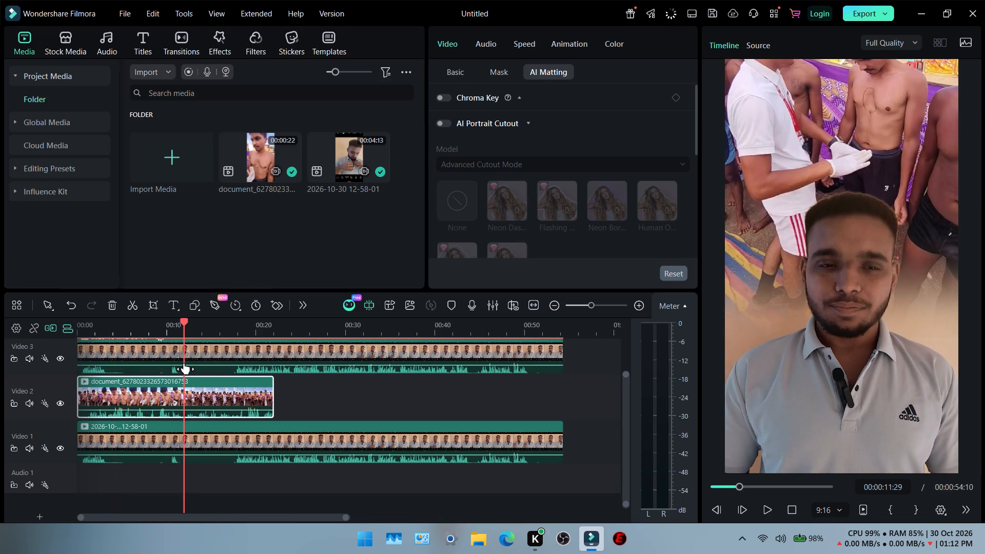
drag(184, 363, 267, 369)
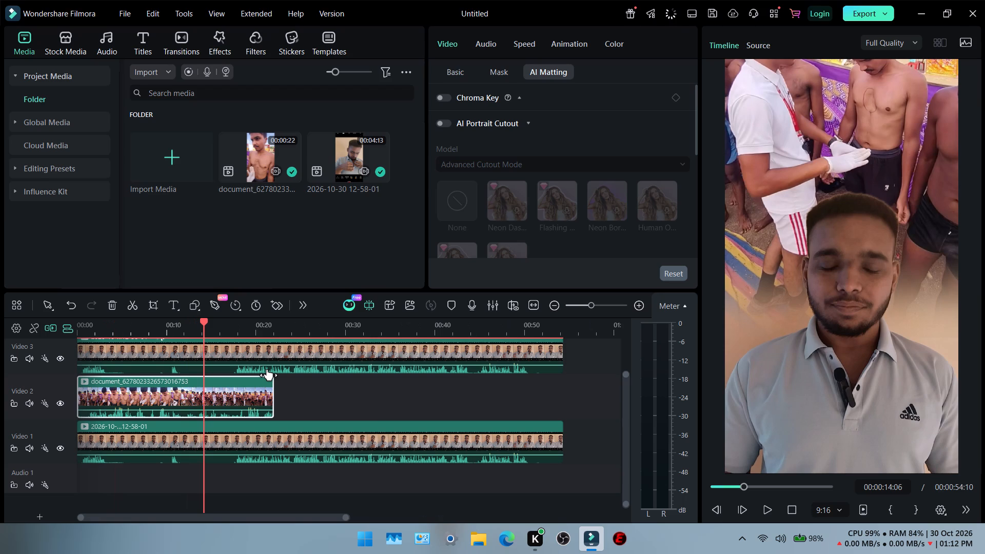
drag(267, 369, 17, 407)
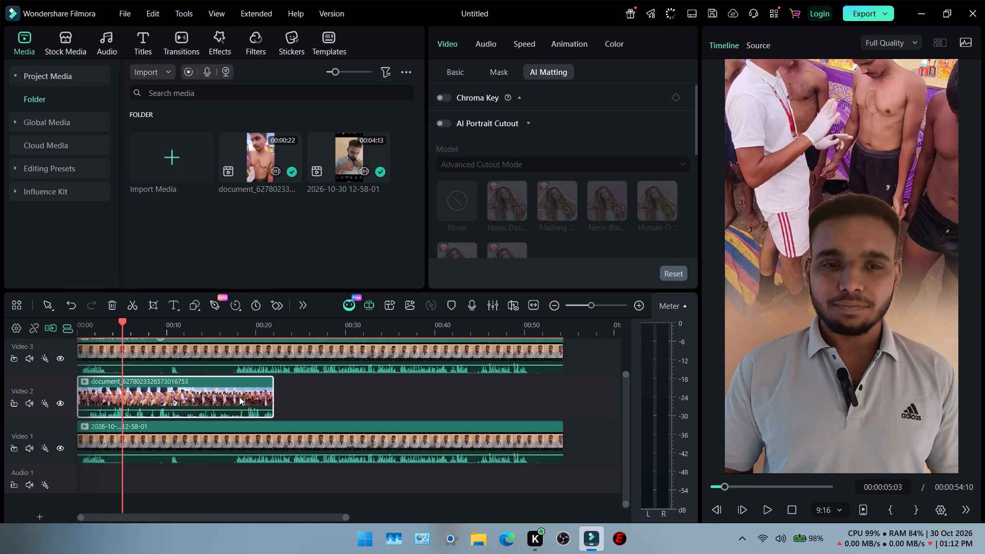
key(space)
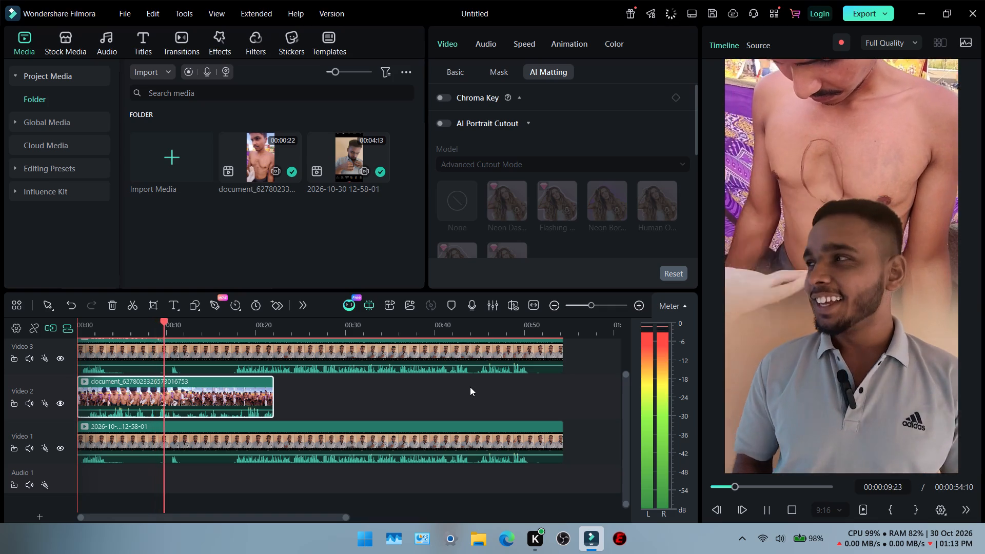
key(space)
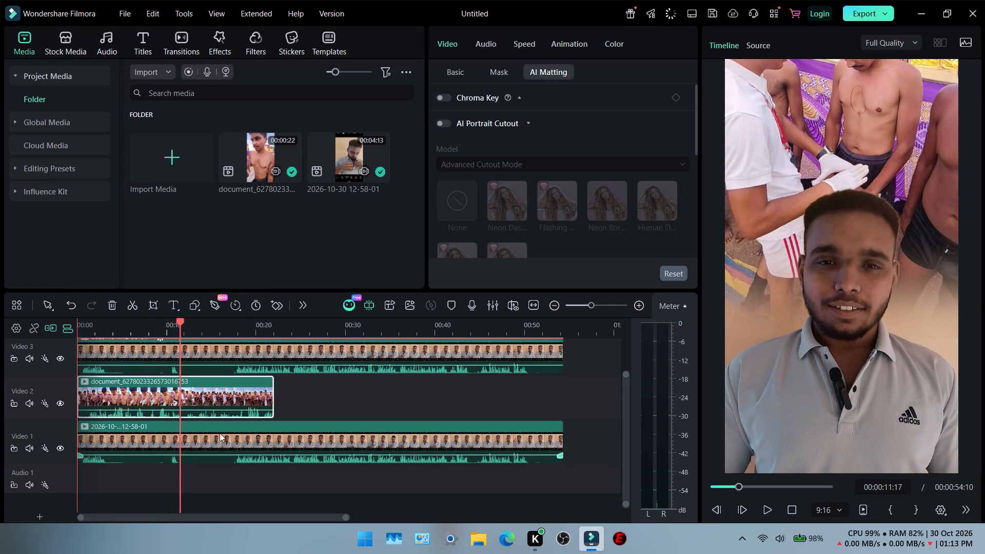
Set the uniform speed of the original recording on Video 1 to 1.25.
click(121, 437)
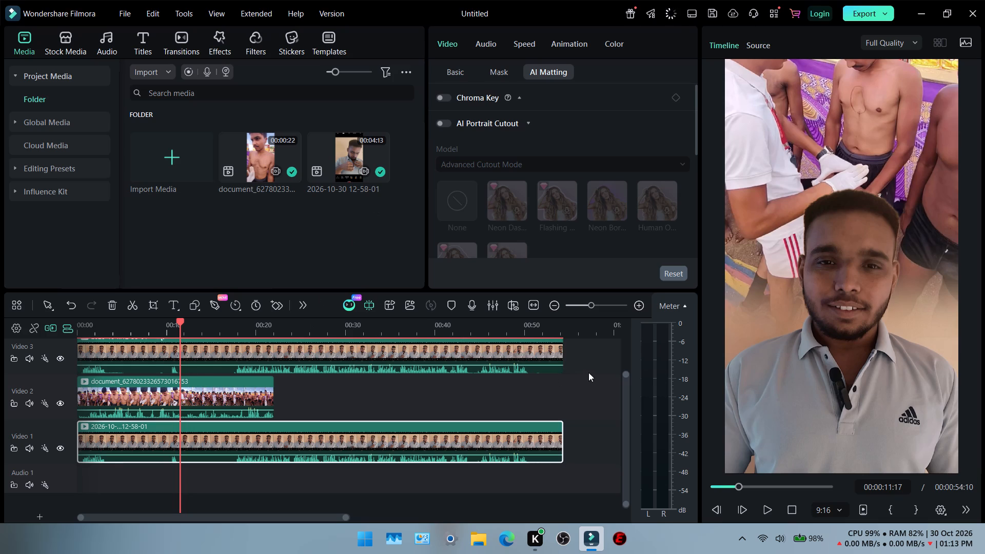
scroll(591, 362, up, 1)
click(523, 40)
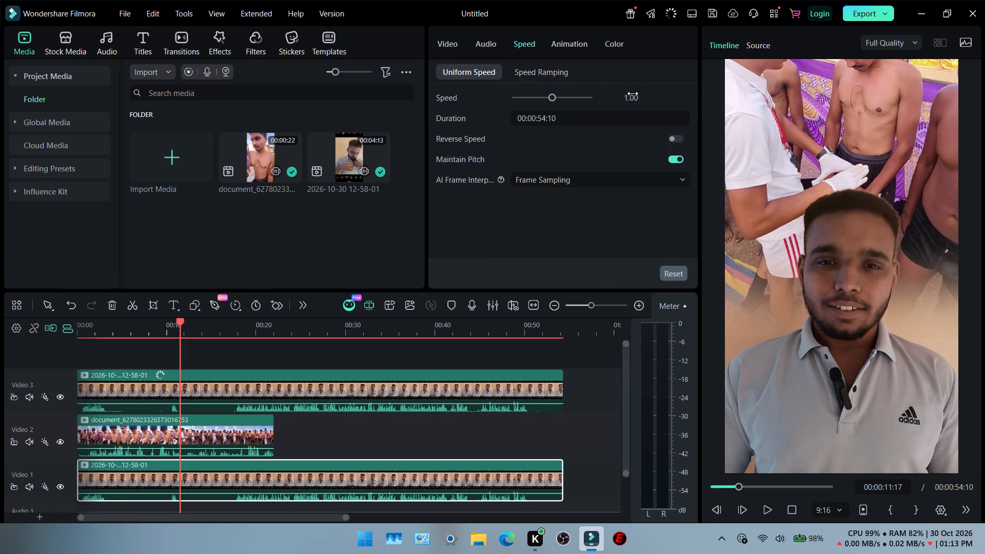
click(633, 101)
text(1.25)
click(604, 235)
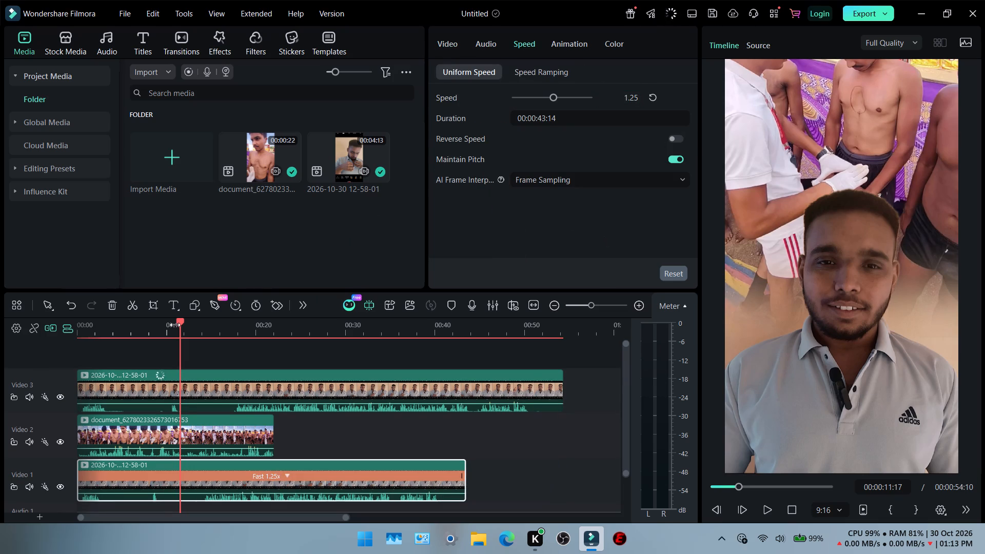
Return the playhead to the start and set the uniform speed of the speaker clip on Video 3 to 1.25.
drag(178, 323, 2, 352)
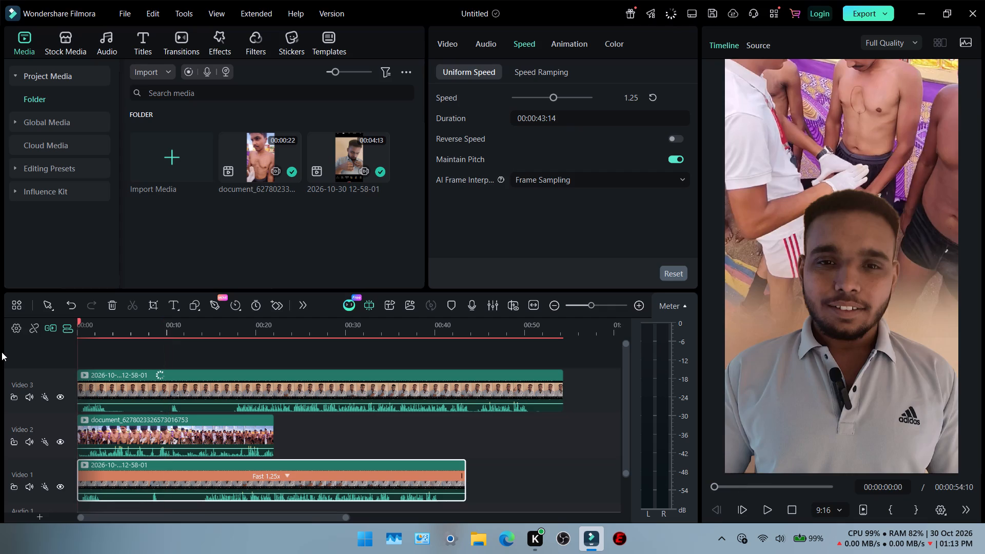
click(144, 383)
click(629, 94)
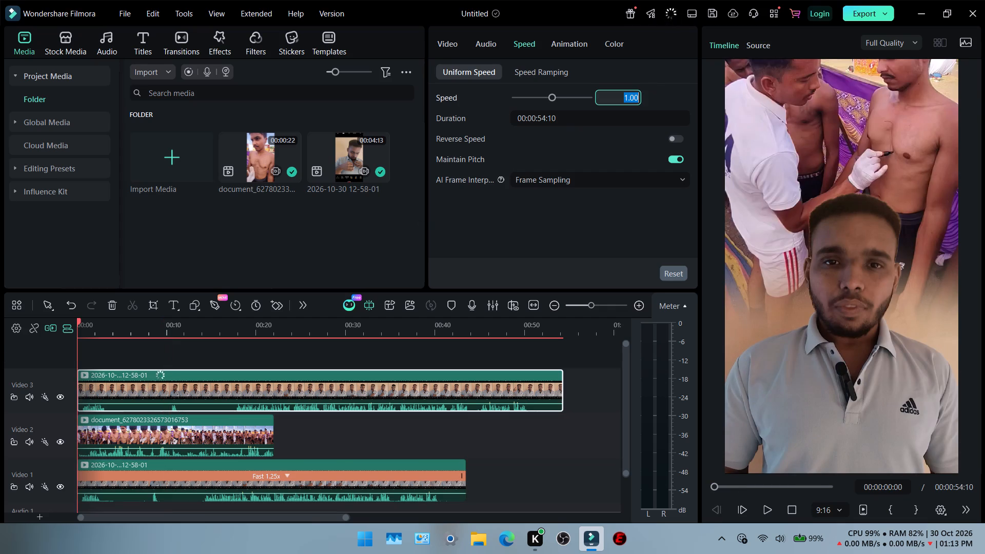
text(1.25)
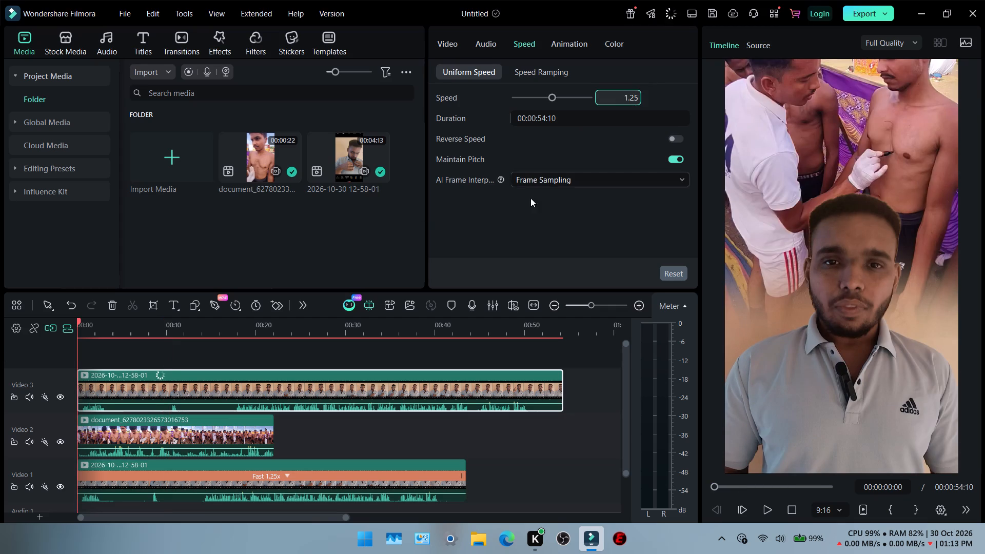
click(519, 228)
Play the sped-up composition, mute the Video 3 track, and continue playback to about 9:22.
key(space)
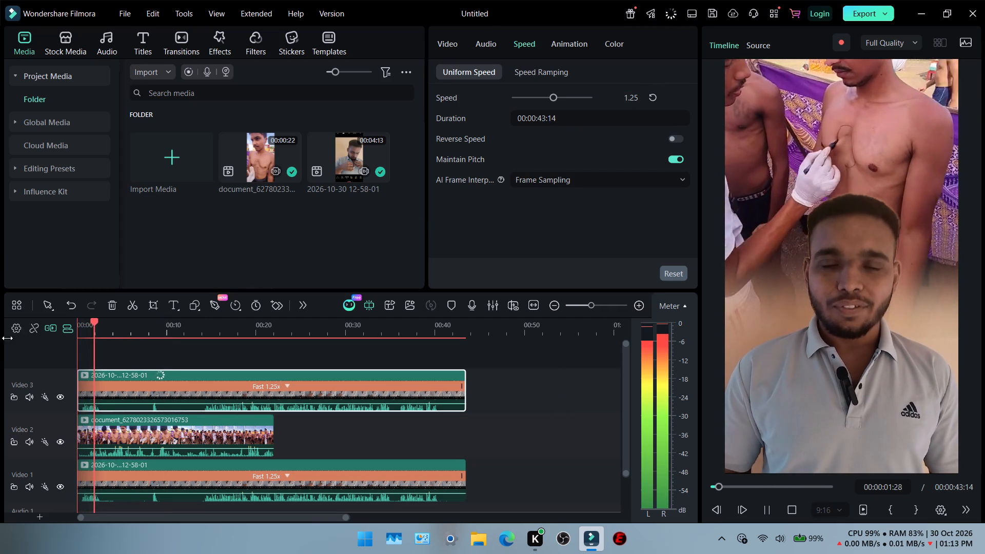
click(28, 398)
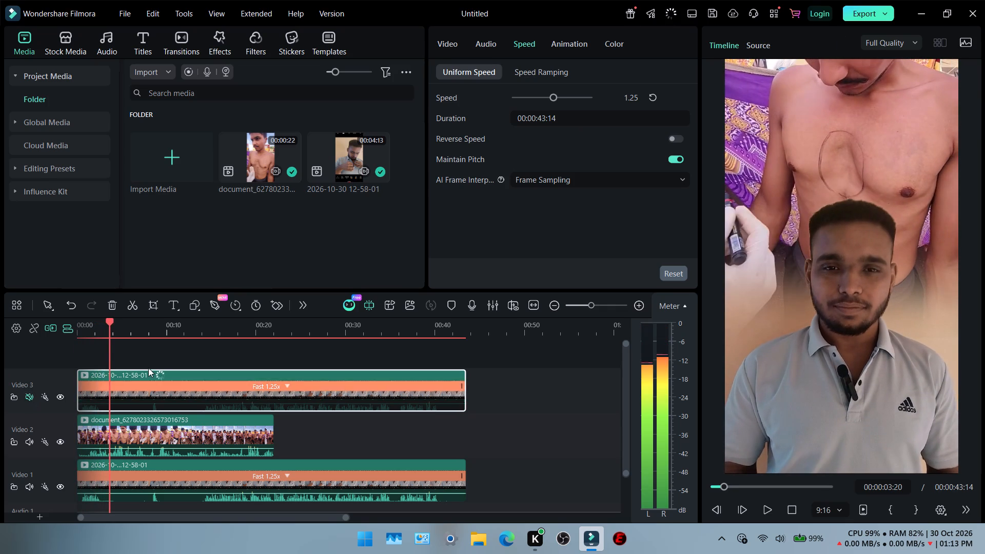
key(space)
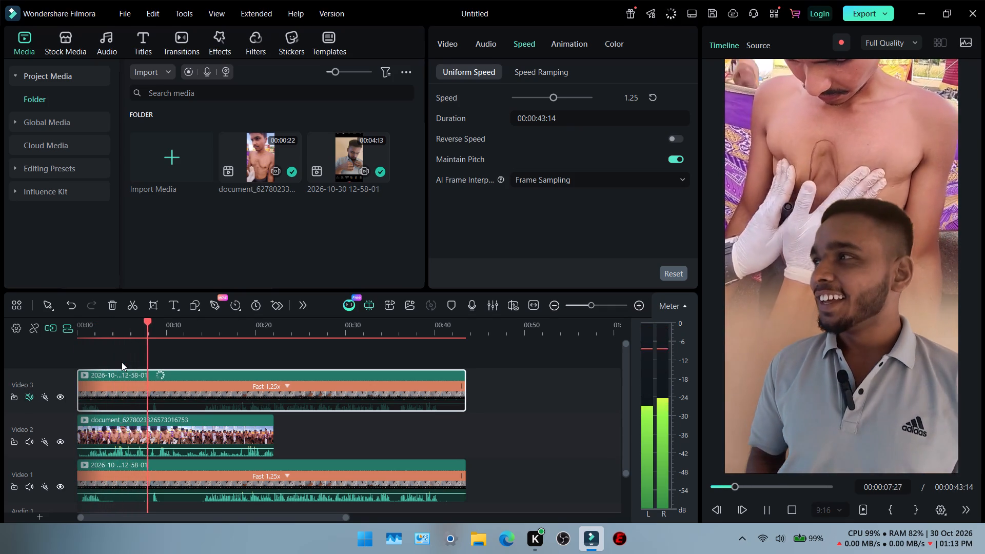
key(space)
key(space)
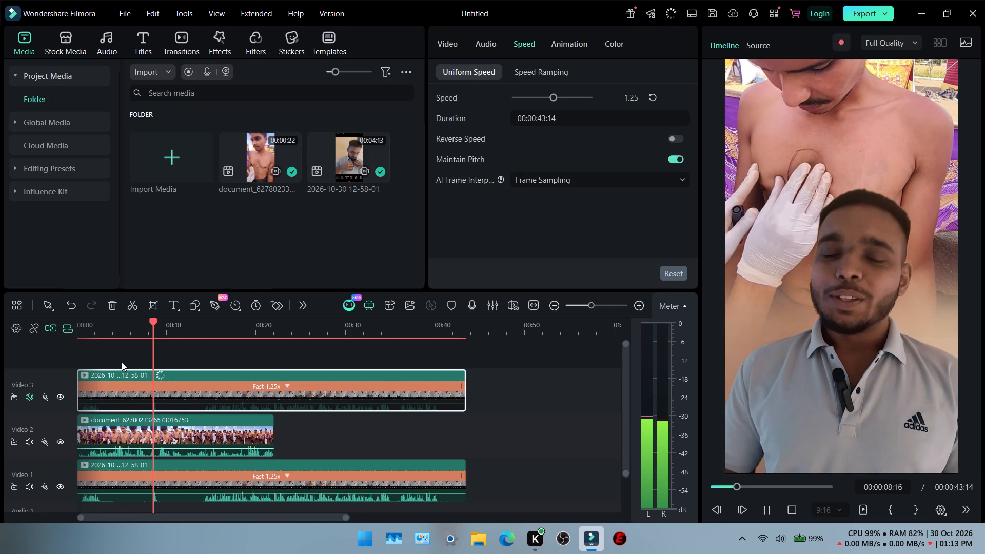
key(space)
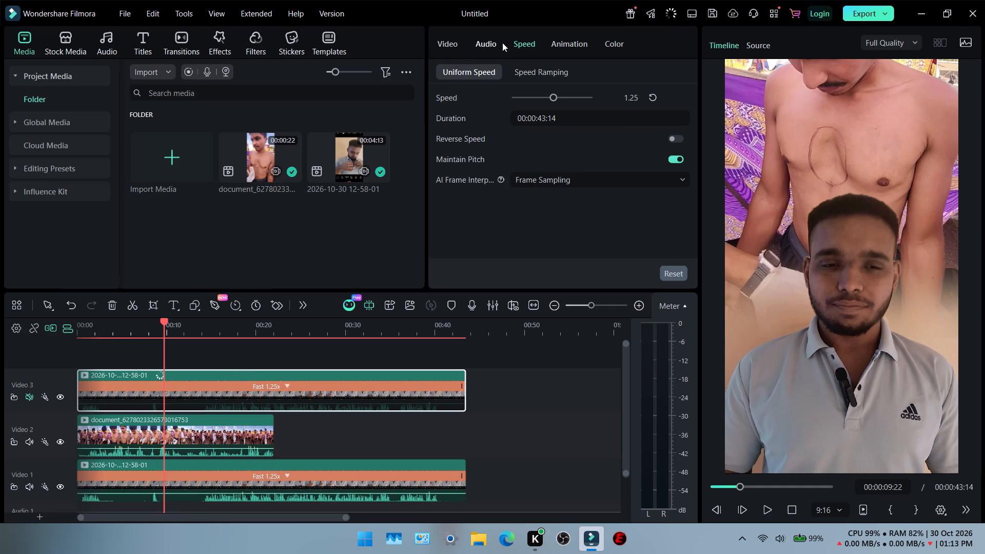
Check the AI Portrait Cutout progress of the Video 3 clip, and view the matting settings of the Video 2 and Video 1 clips.
click(449, 46)
click(545, 74)
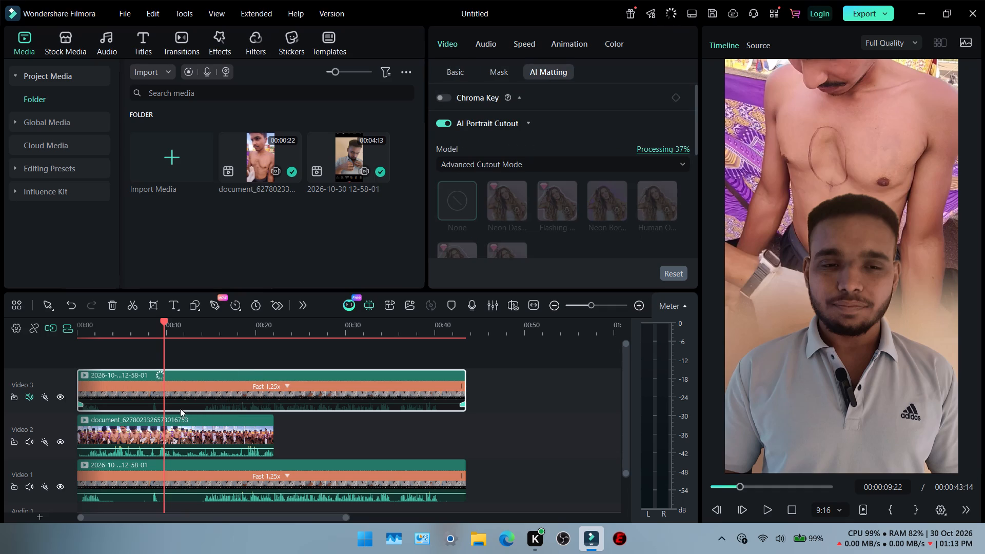
click(123, 428)
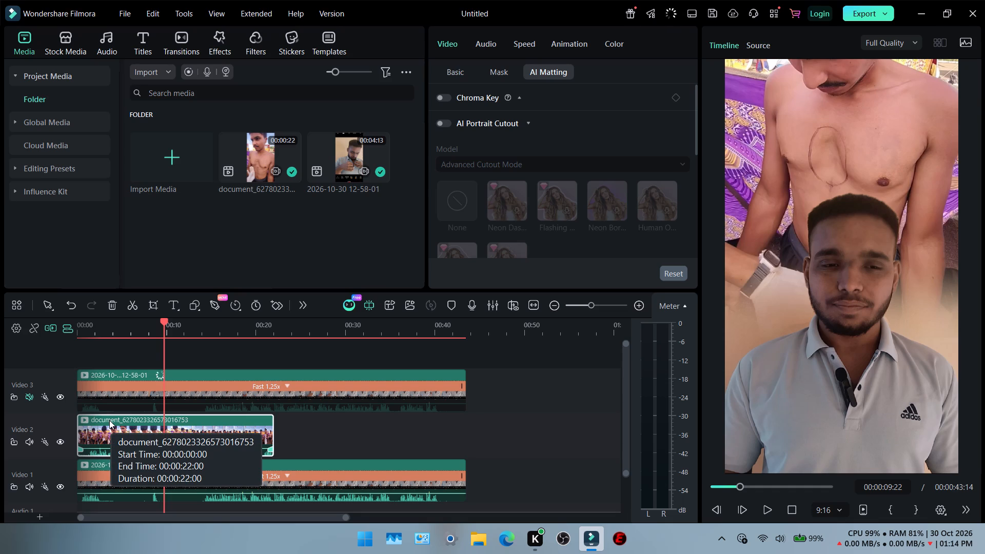
click(103, 420)
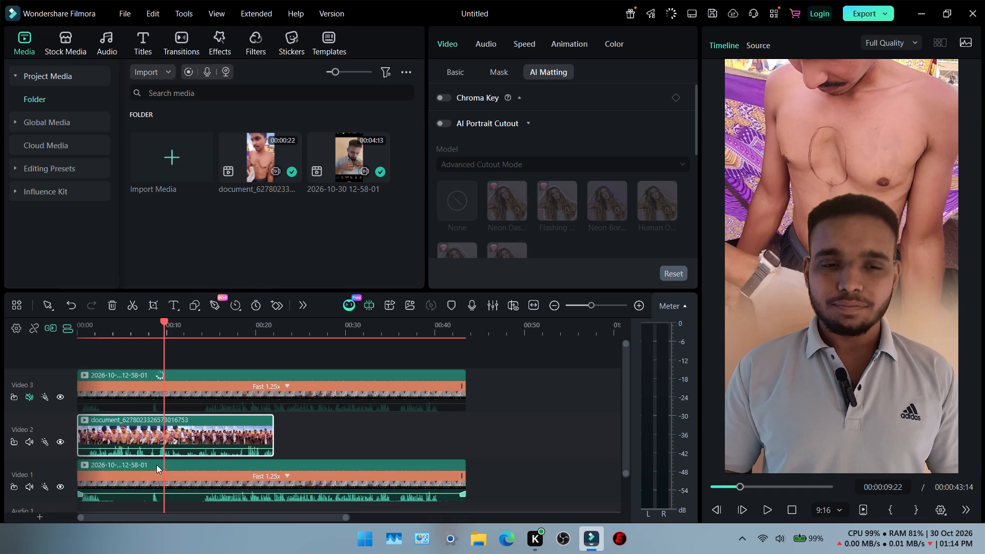
click(156, 464)
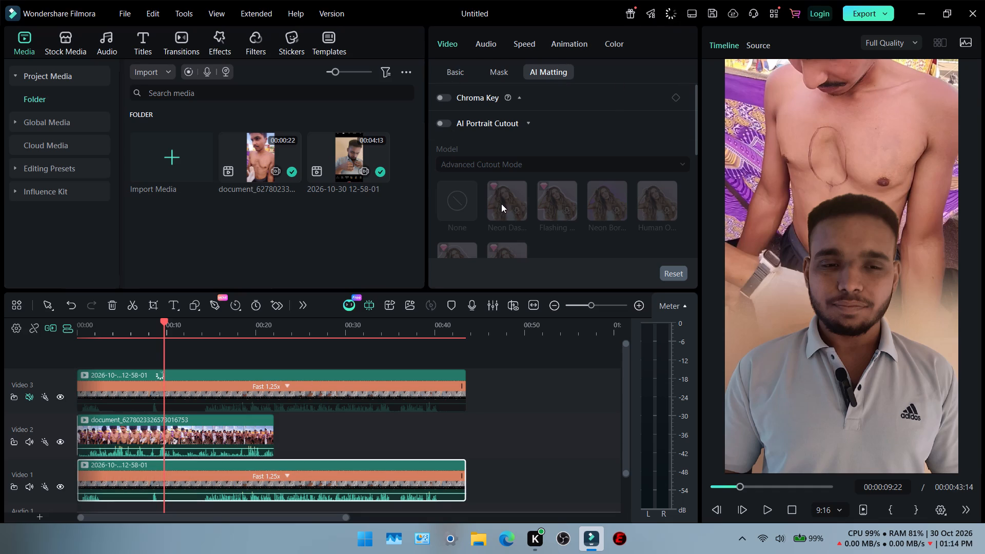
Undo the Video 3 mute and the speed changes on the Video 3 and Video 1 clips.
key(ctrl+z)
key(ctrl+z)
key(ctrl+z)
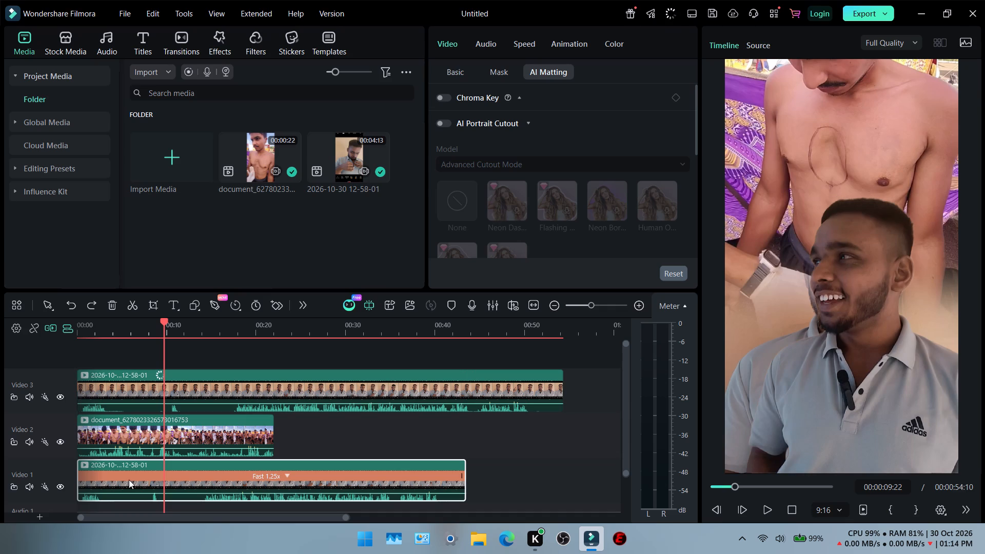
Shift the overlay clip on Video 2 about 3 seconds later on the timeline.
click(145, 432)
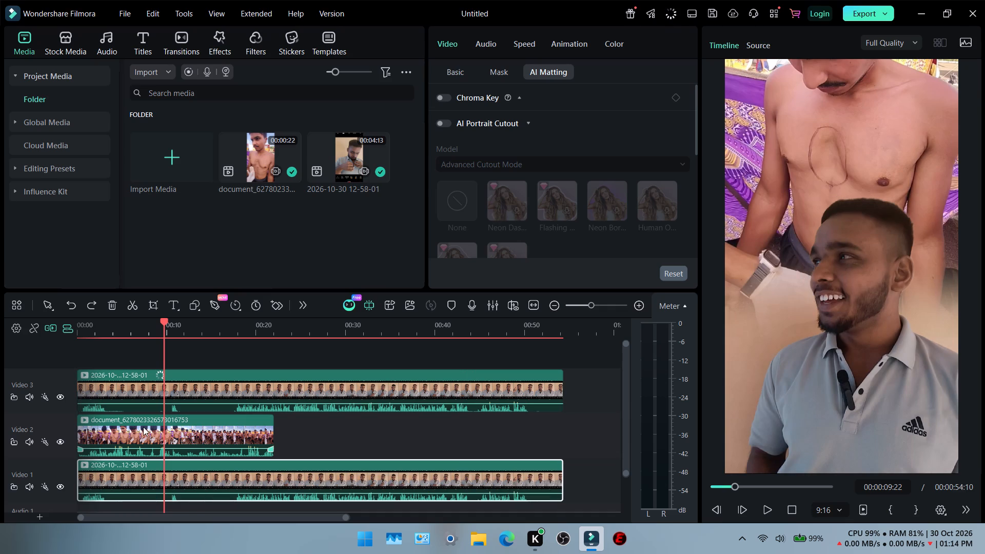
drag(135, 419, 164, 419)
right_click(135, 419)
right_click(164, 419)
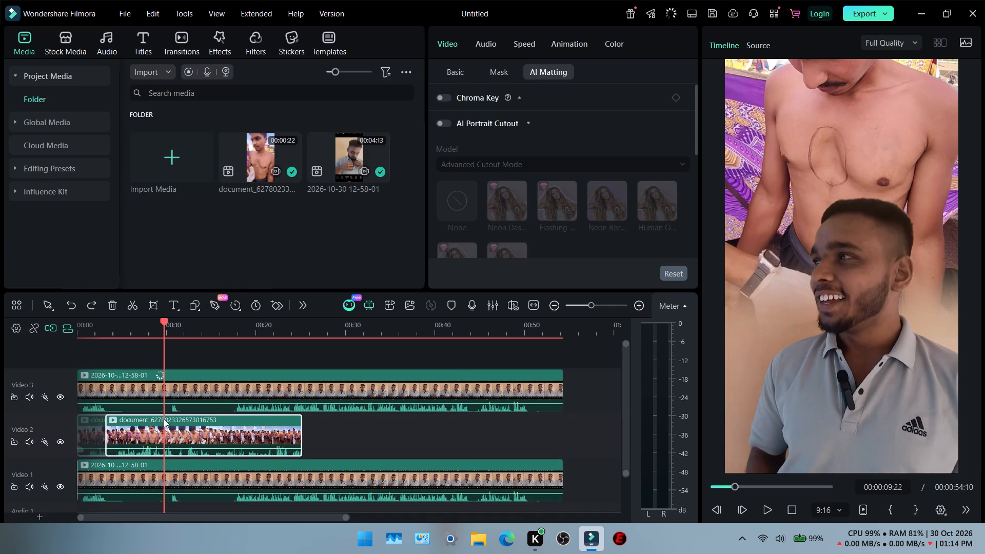
Return the playhead to the start and check the AI Portrait Cutout progress of the Video 3 clip.
click(84, 328)
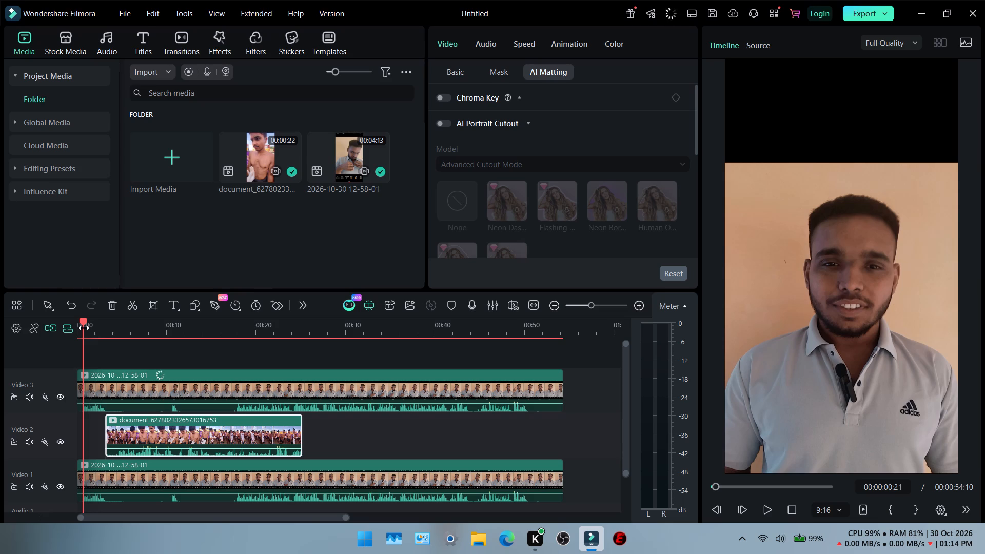
drag(83, 321, 70, 326)
click(112, 385)
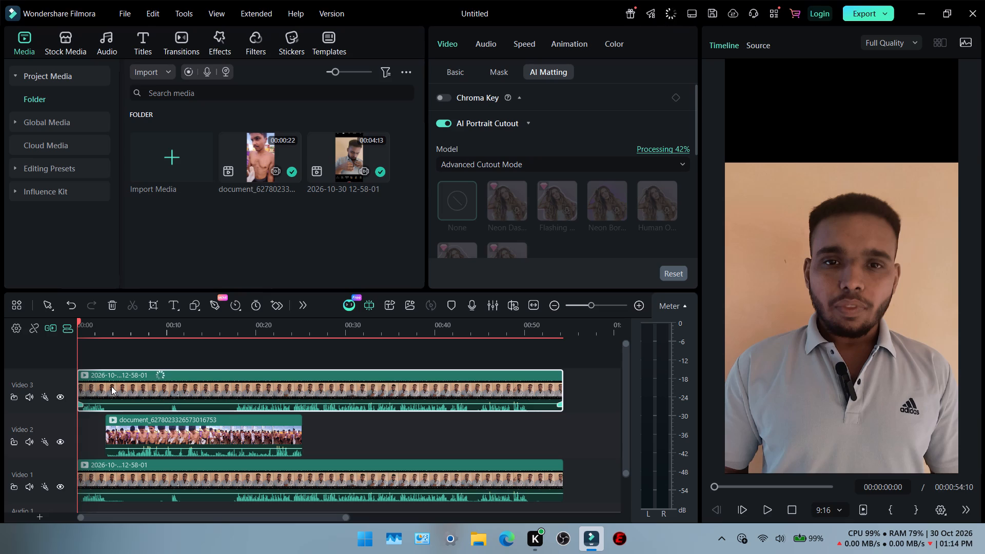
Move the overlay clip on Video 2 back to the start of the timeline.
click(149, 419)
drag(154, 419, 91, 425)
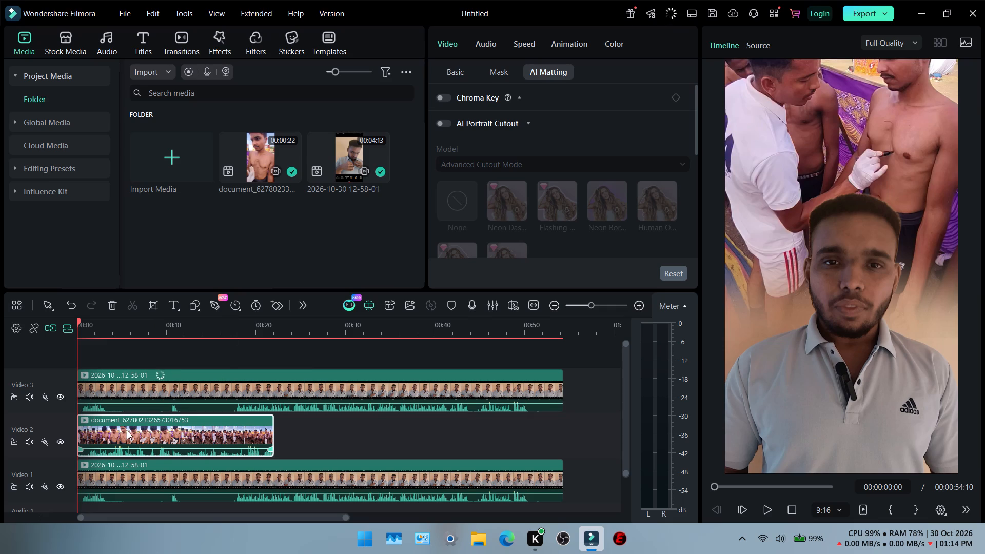
Look through the editing commands available for the overlay clip on Video 2.
right_click(114, 429)
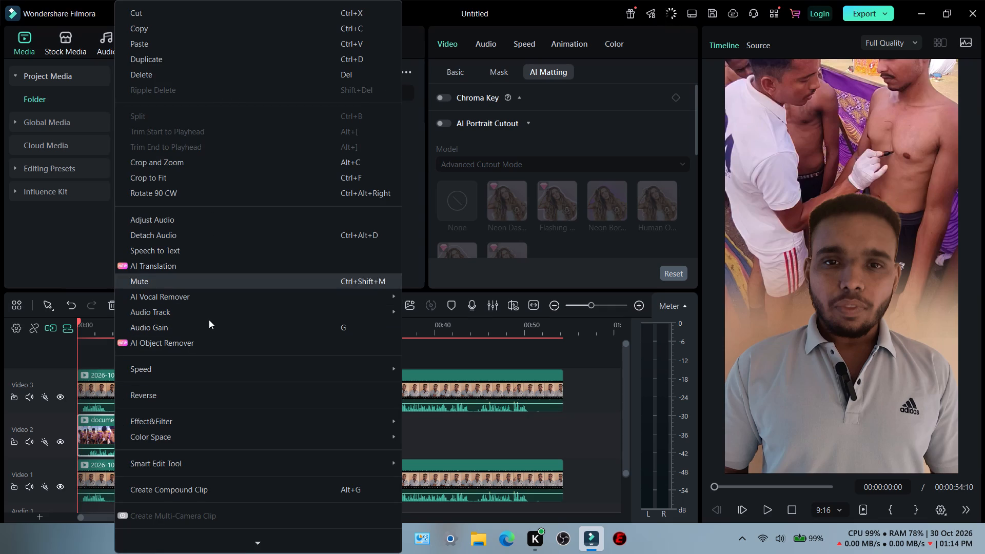
scroll(216, 364, down, 2)
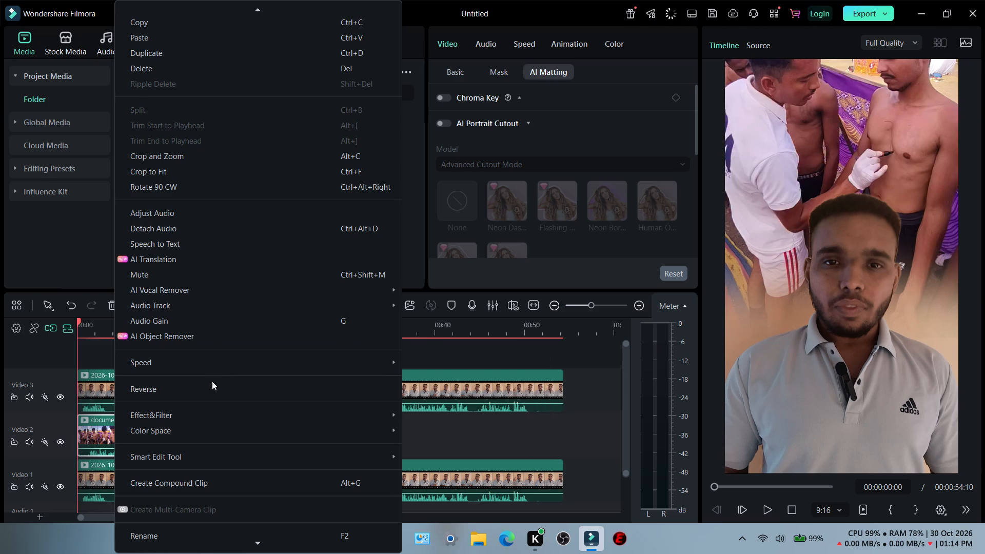
scroll(200, 518, down, 14)
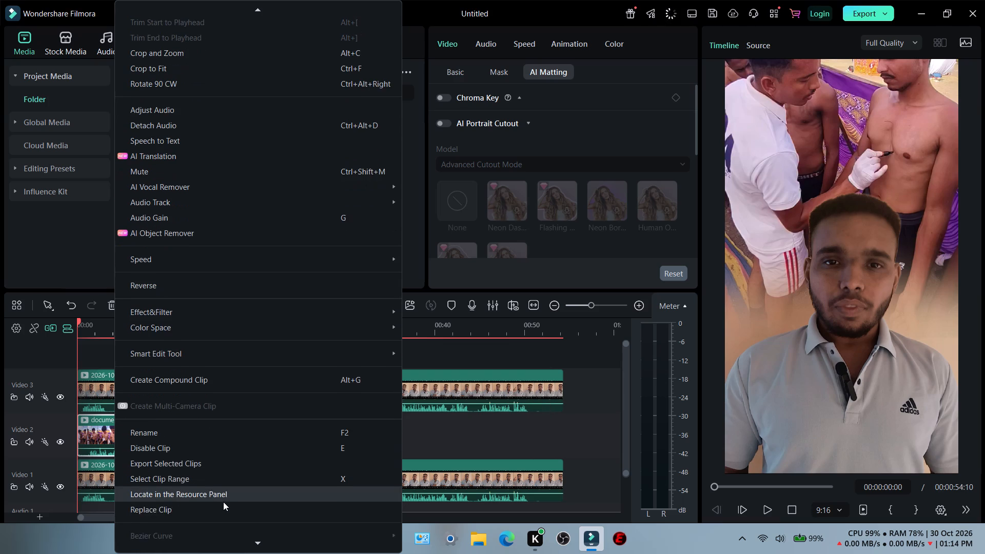
scroll(223, 502, down, 7)
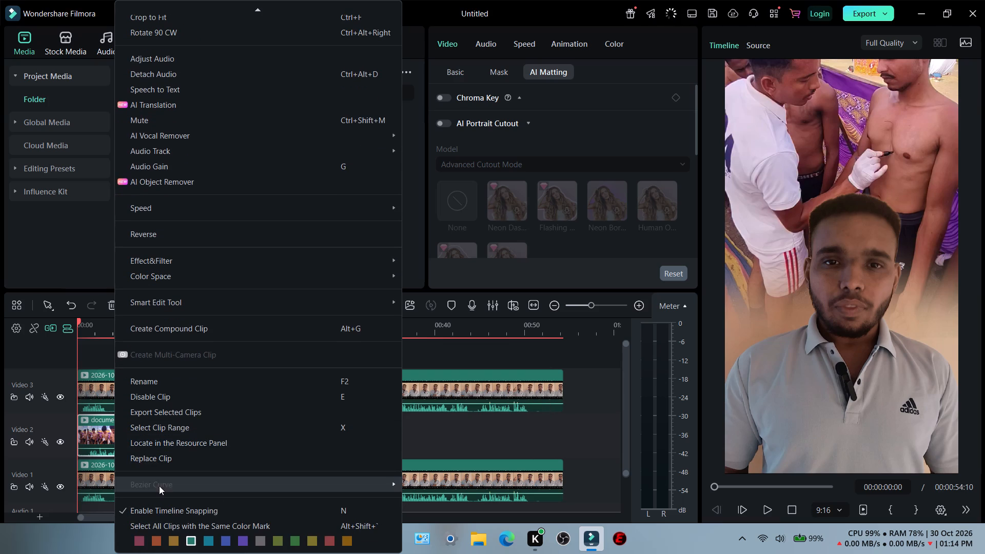
click(66, 232)
Examine the overlay clip's audio settings and its basic video settings, from Transform down to Lens Correction.
click(487, 38)
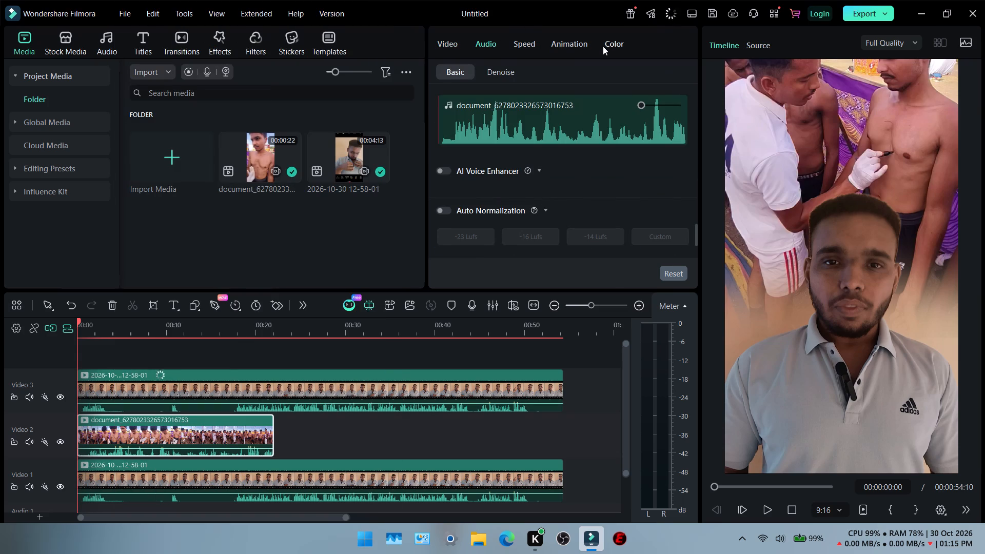
click(451, 41)
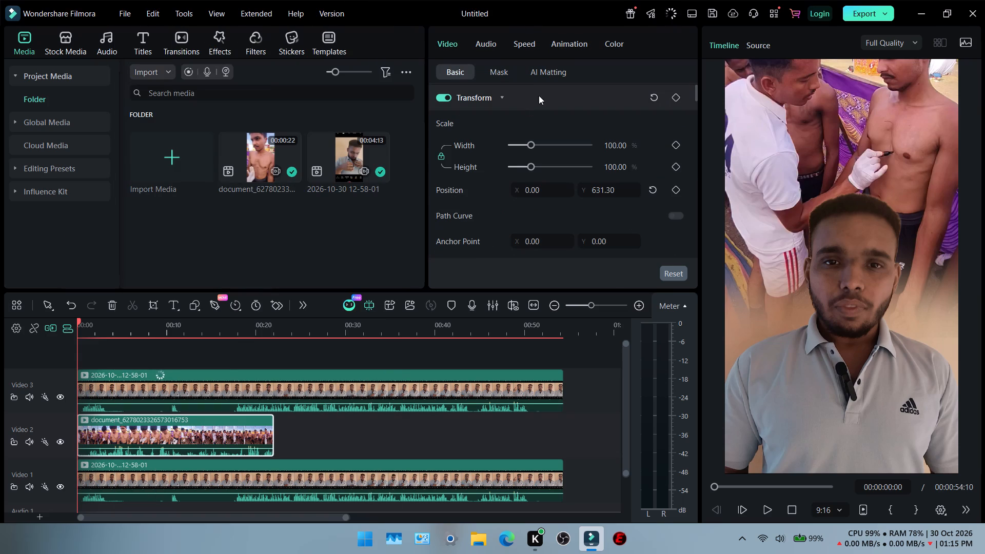
scroll(473, 150, down, 10)
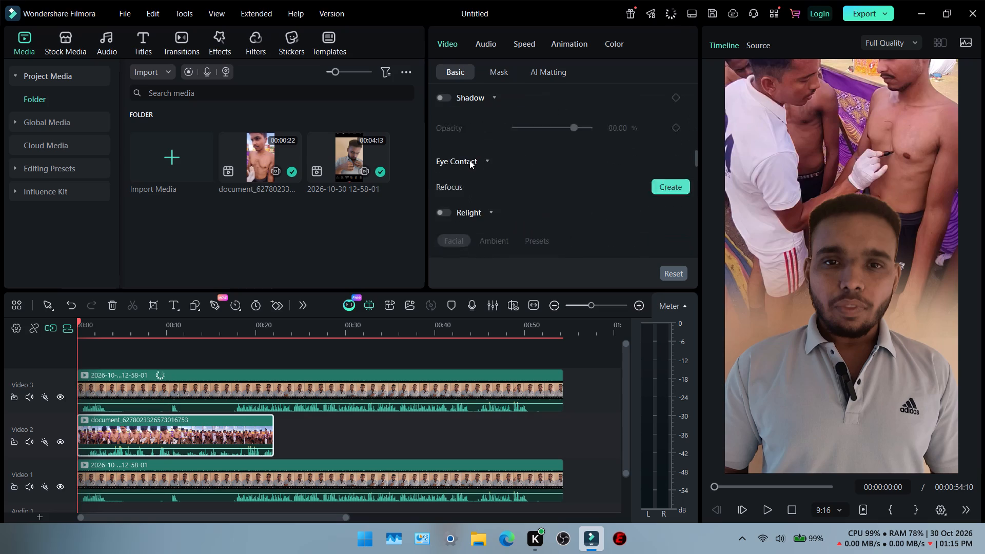
scroll(469, 160, down, 2)
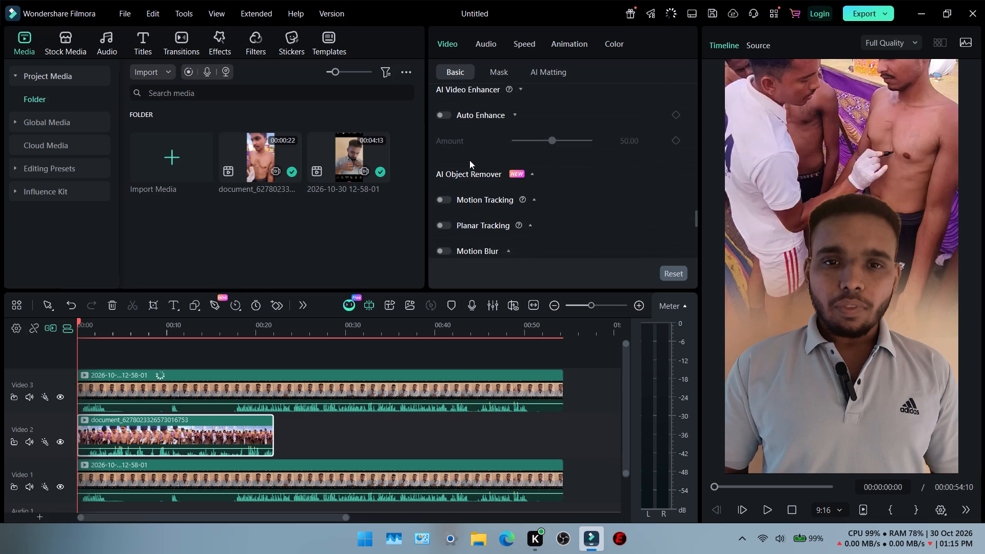
scroll(469, 160, down, 8)
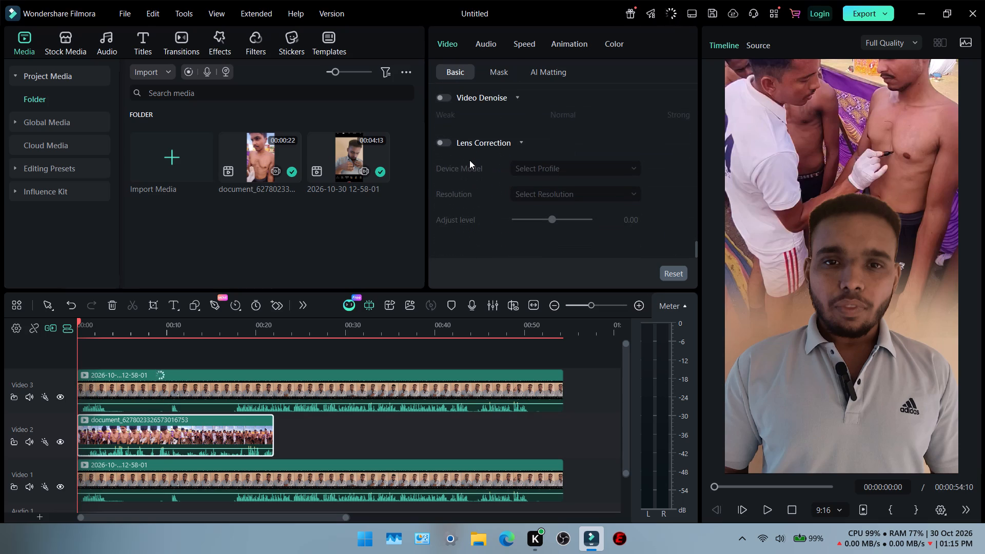
scroll(469, 160, down, 4)
Review the overlay clip's commands again, along with the additional timeline tools and the toolbar customization options.
right_click(94, 429)
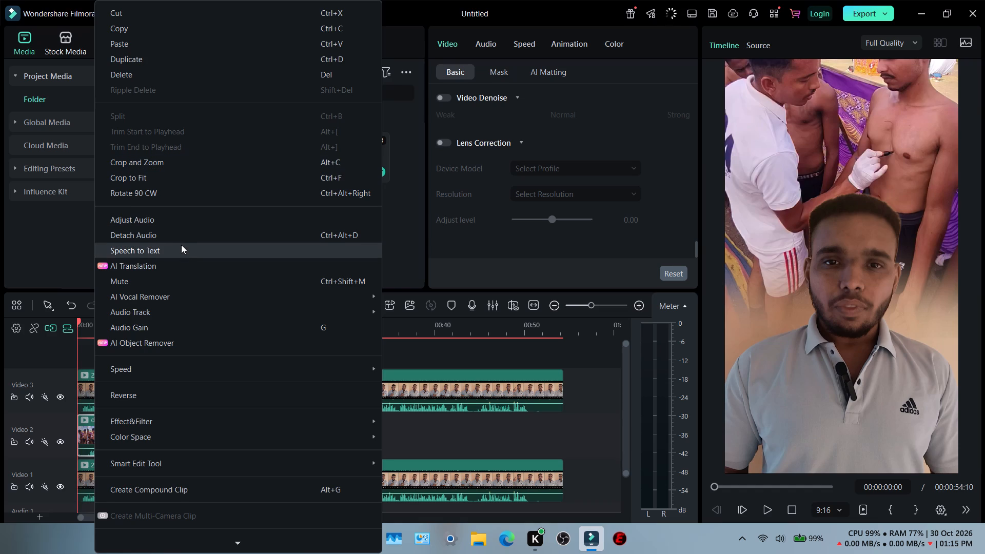
scroll(179, 250, down, 5)
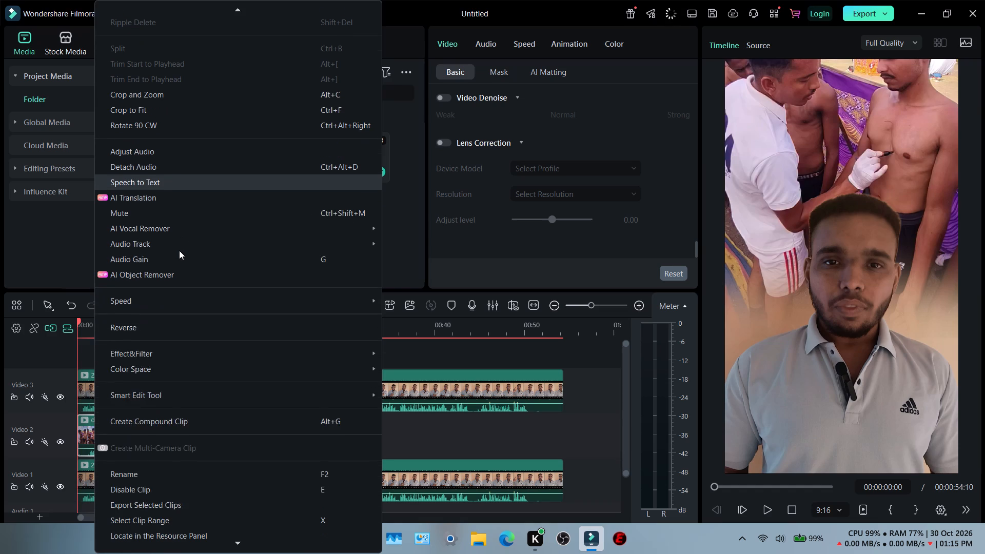
scroll(179, 250, down, 10)
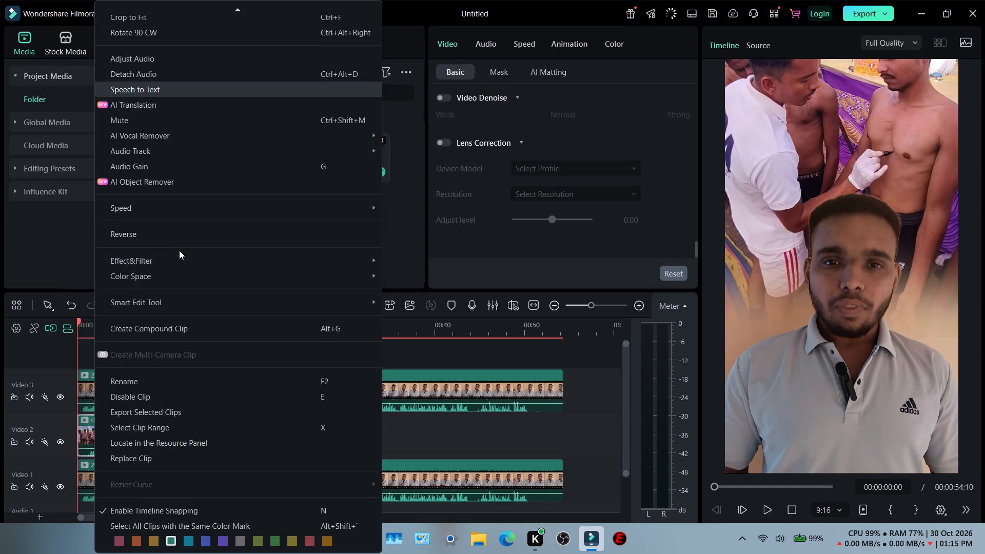
scroll(179, 250, down, 5)
click(45, 252)
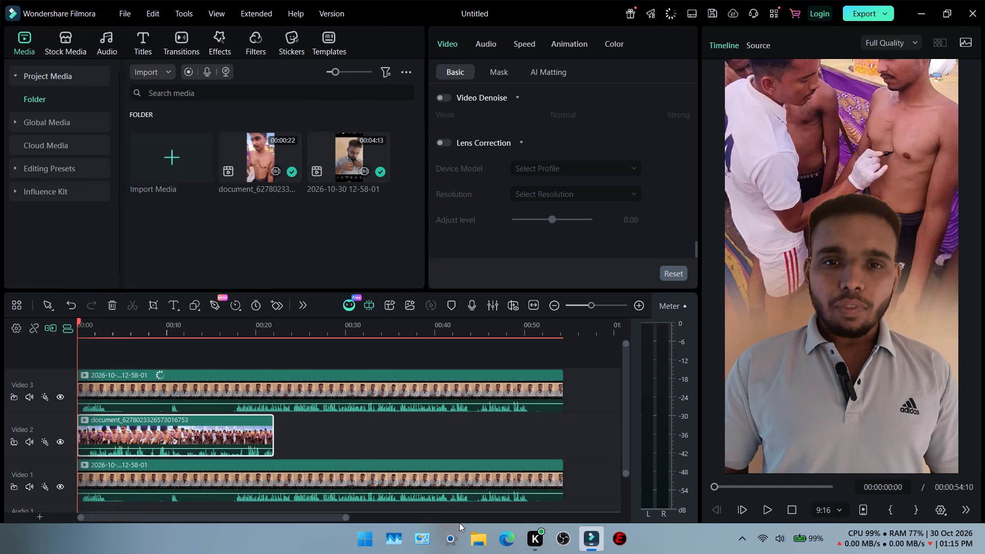
right_click(161, 438)
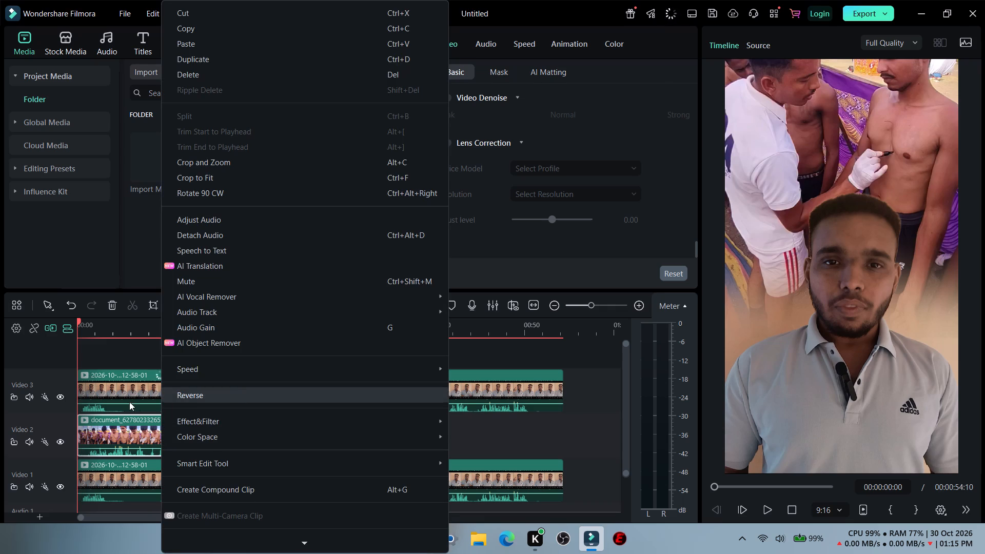
click(33, 357)
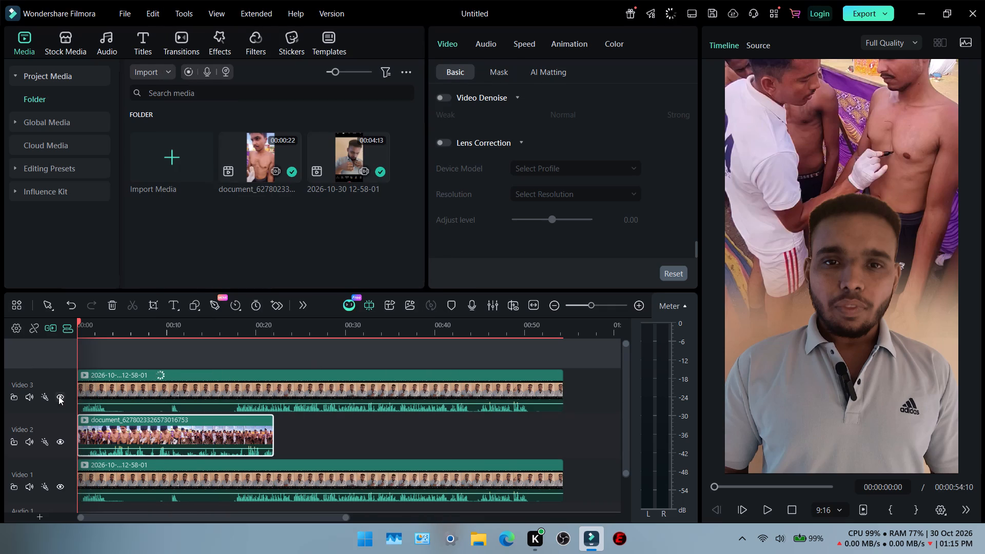
click(303, 308)
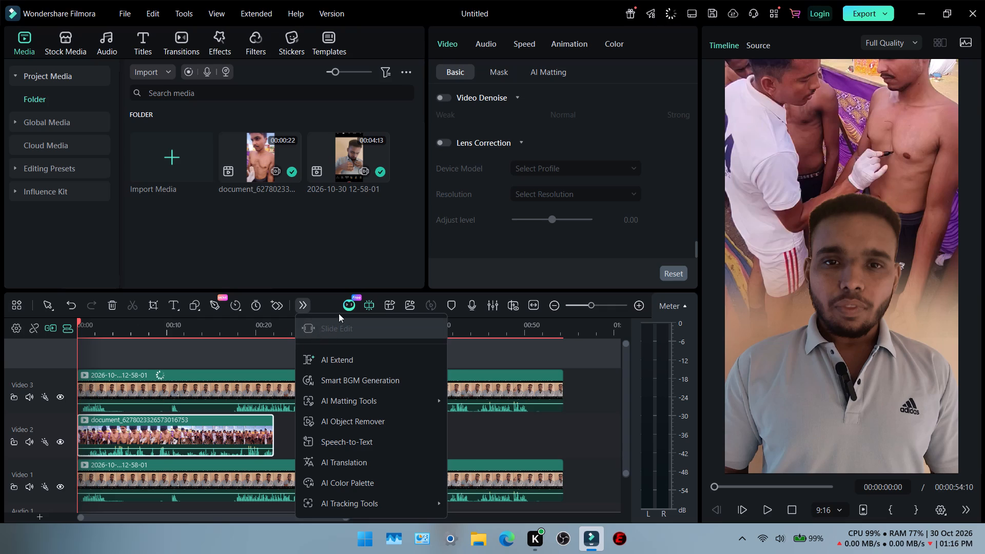
click(333, 250)
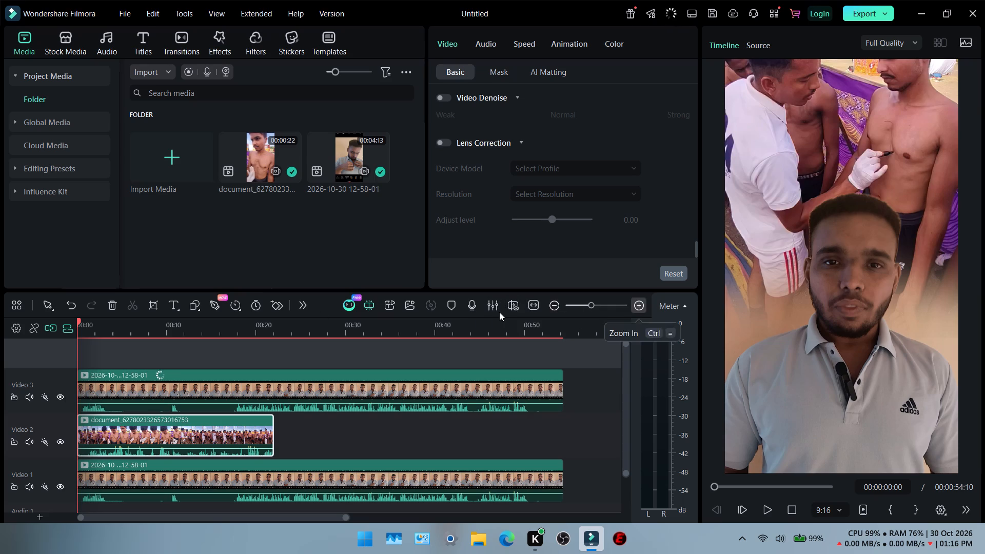
double_click(15, 311)
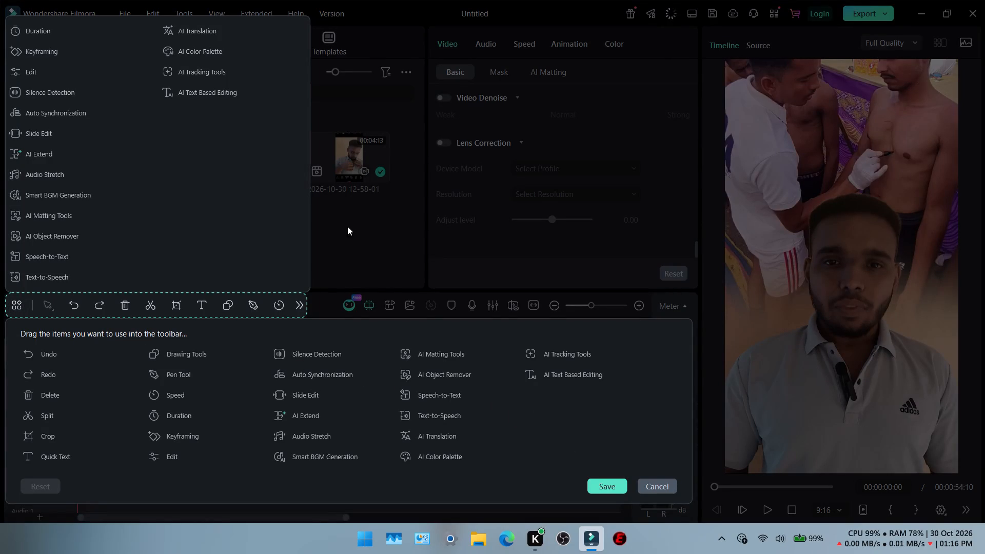
click(653, 483)
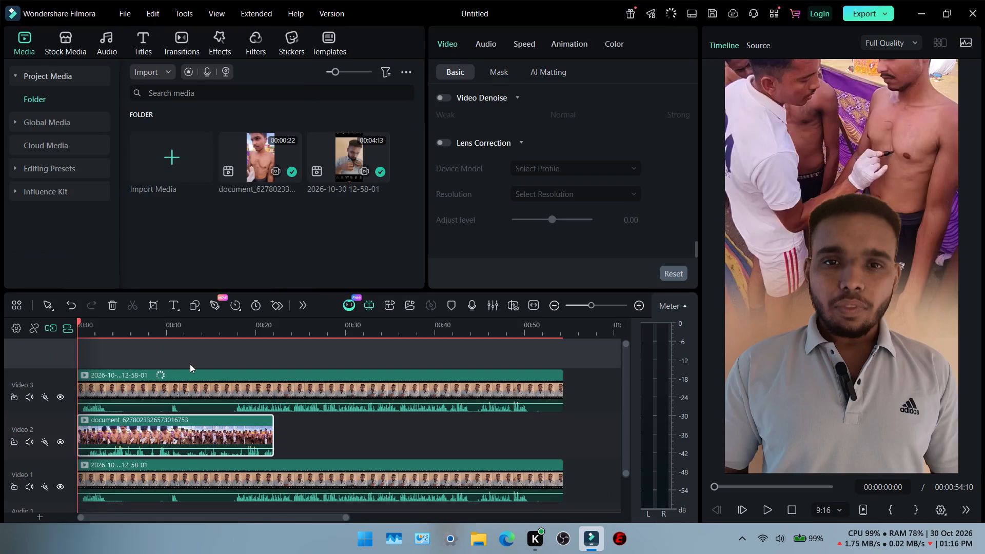
right_click(120, 436)
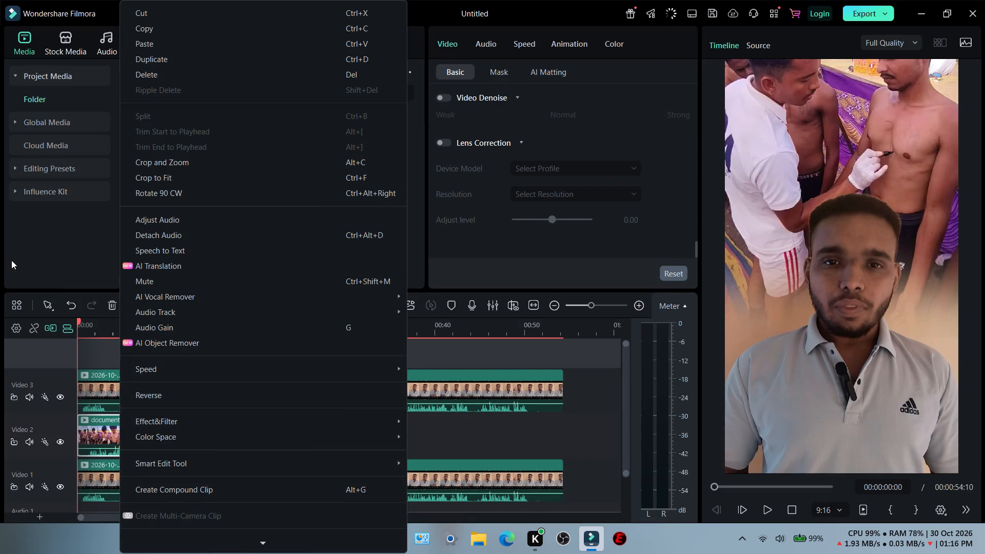
click(22, 234)
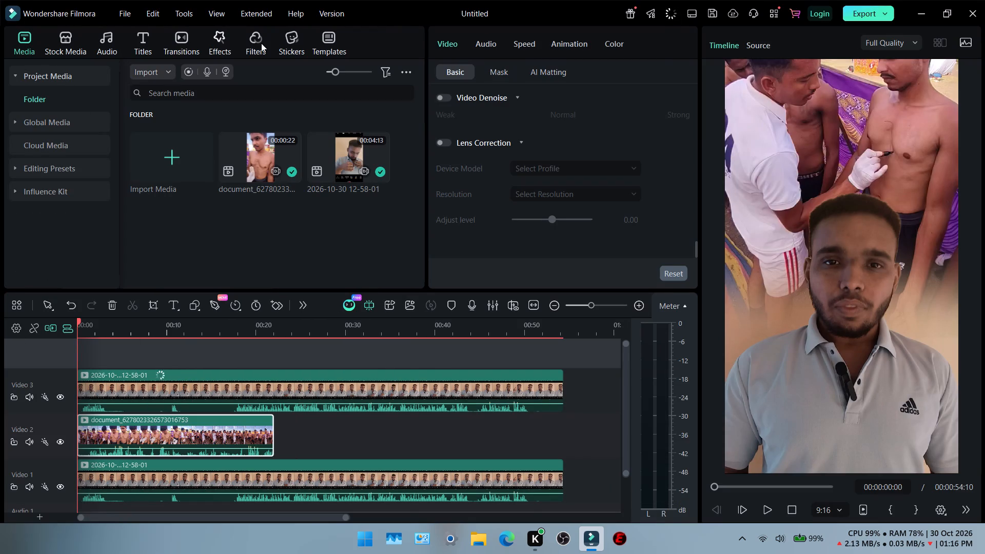
Search the effects library for "freeze frame" and look through the matching effects.
click(214, 34)
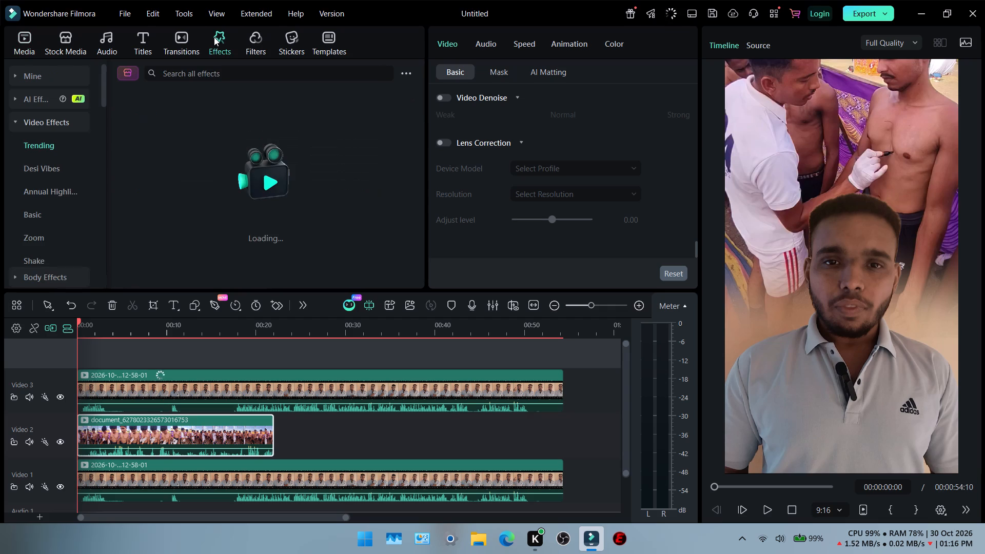
click(217, 72)
text(free)
text(ze)
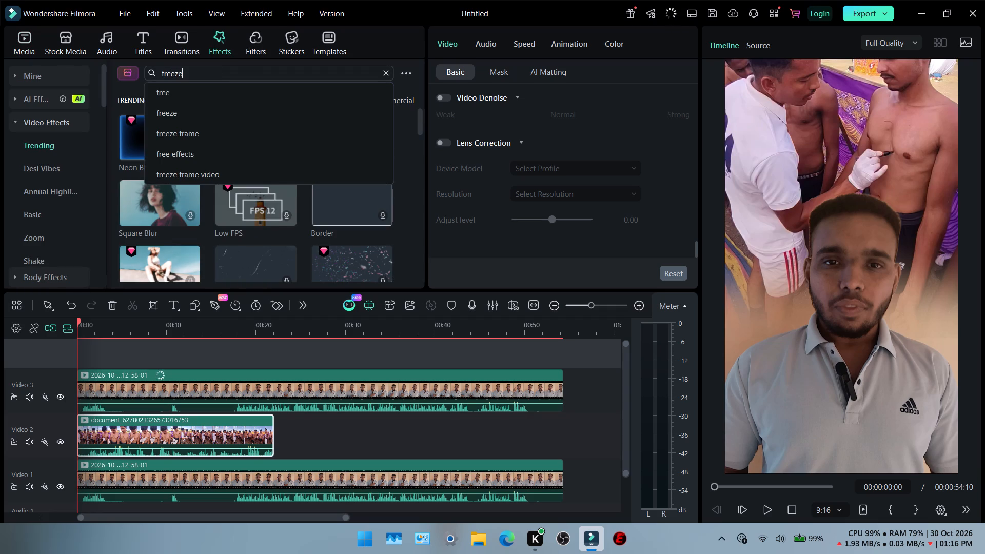
click(201, 109)
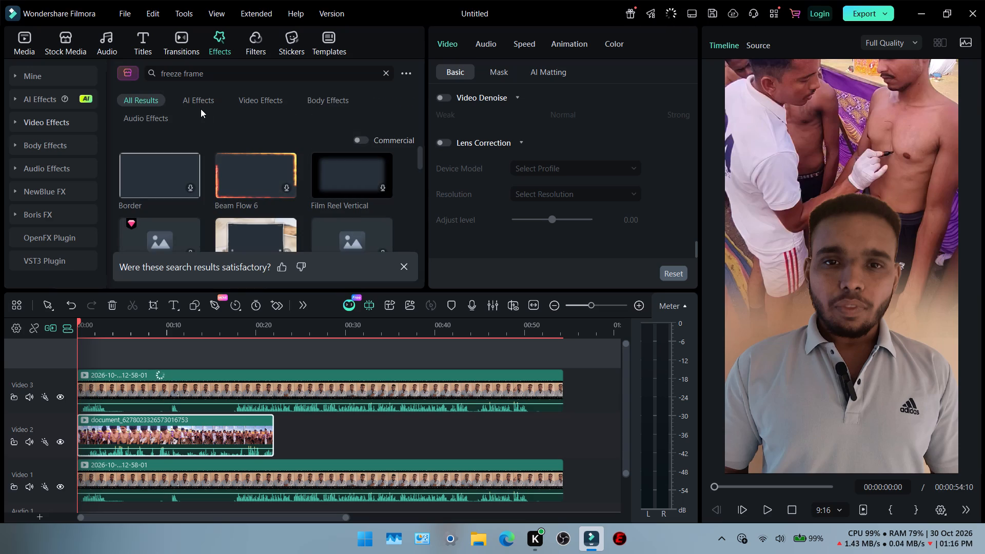
scroll(254, 127, down, 3)
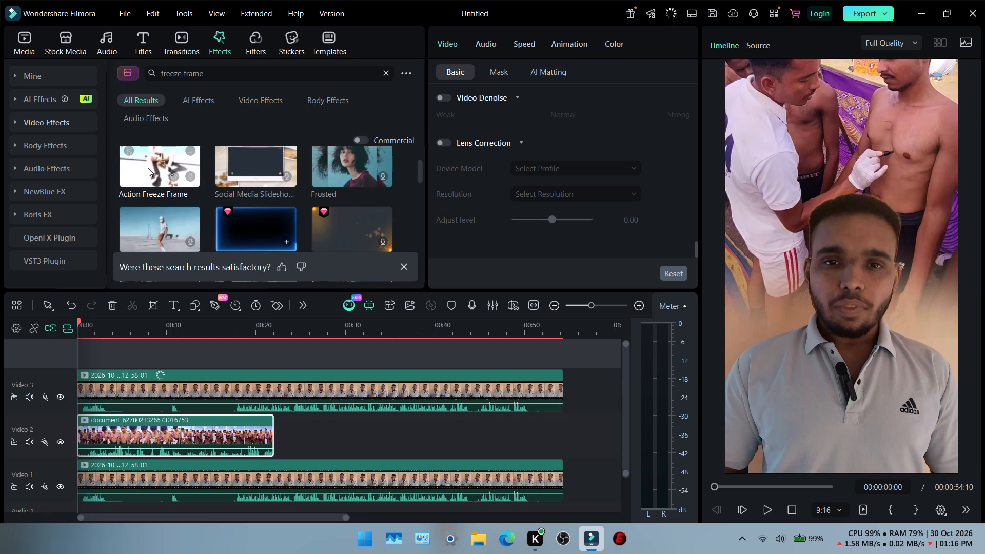
scroll(148, 168, down, 1)
scroll(265, 189, up, 1)
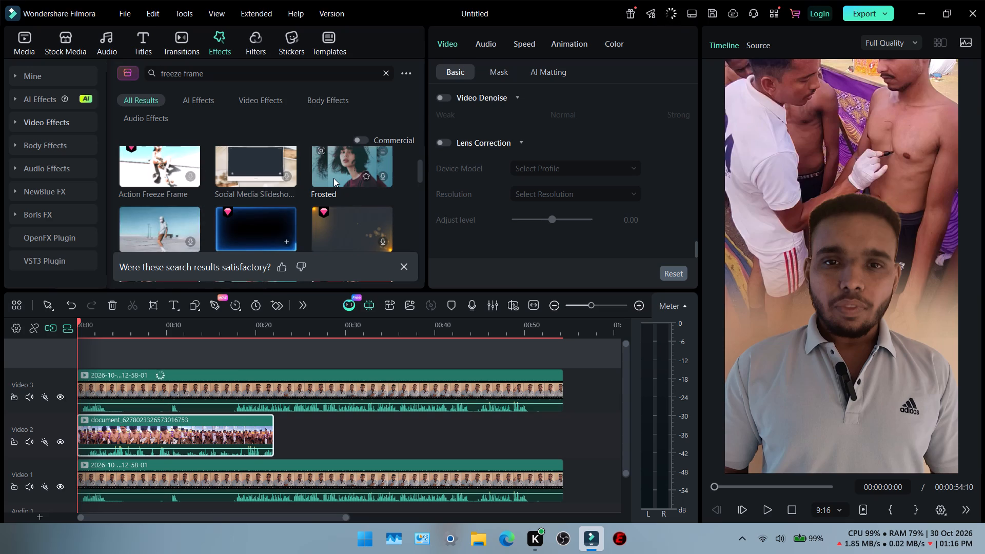
scroll(333, 178, down, 1)
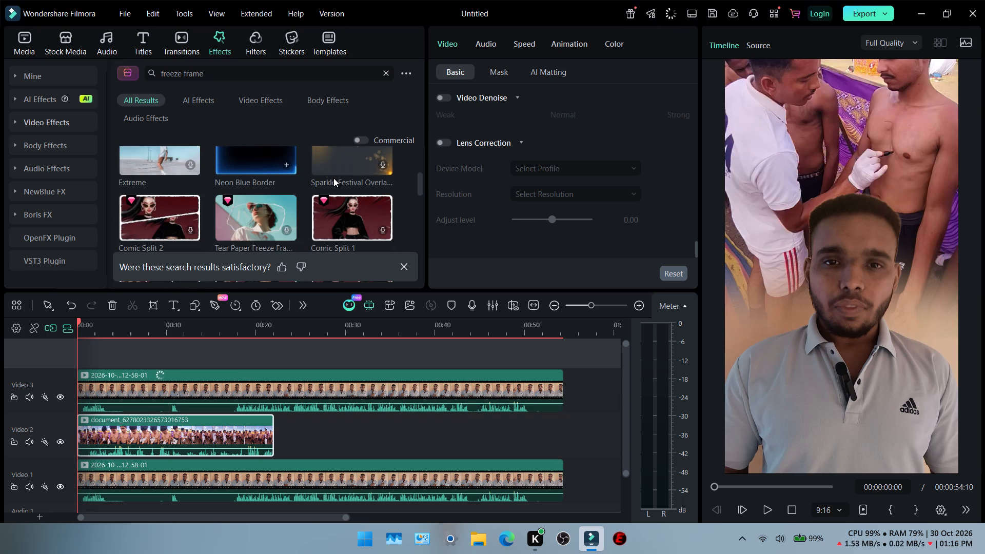
scroll(333, 178, down, 3)
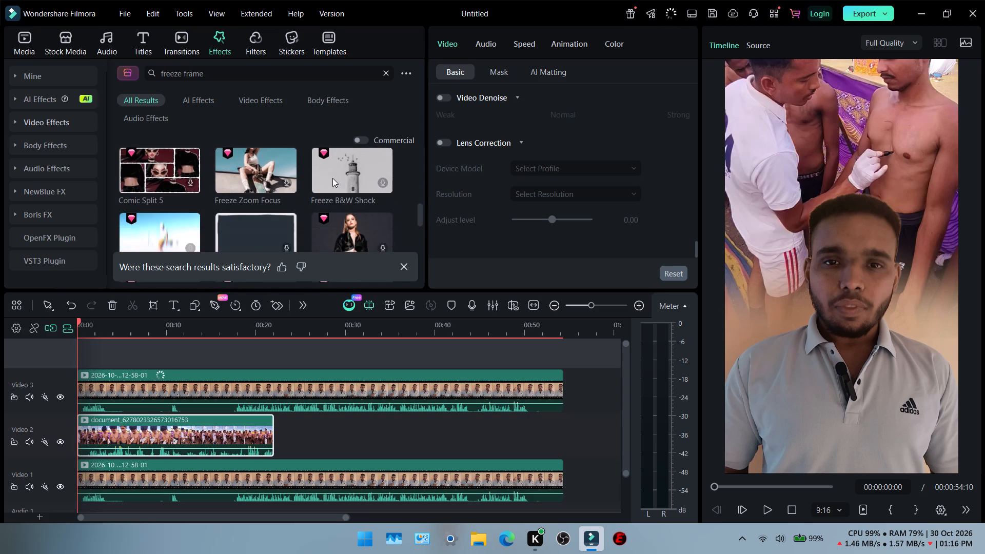
scroll(332, 178, down, 4)
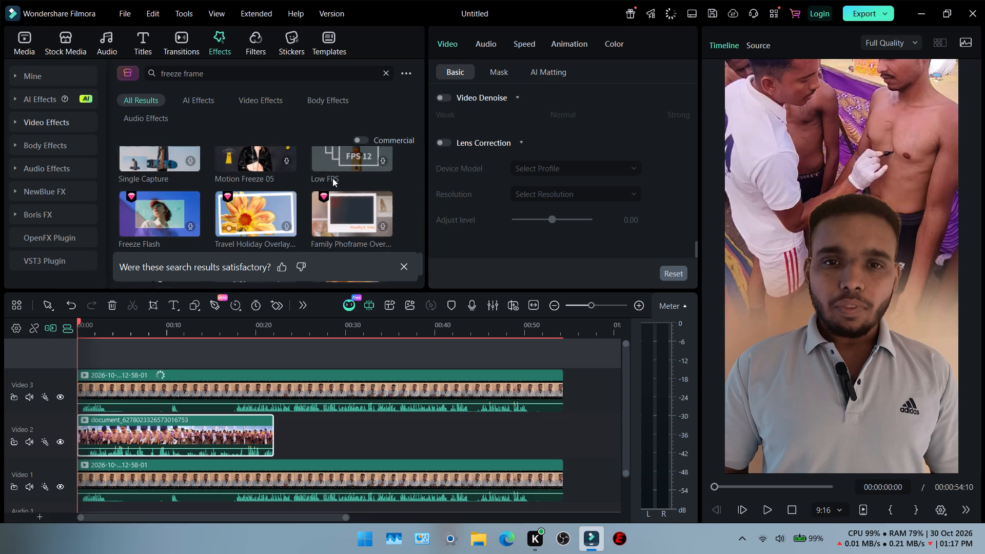
scroll(332, 178, down, 1)
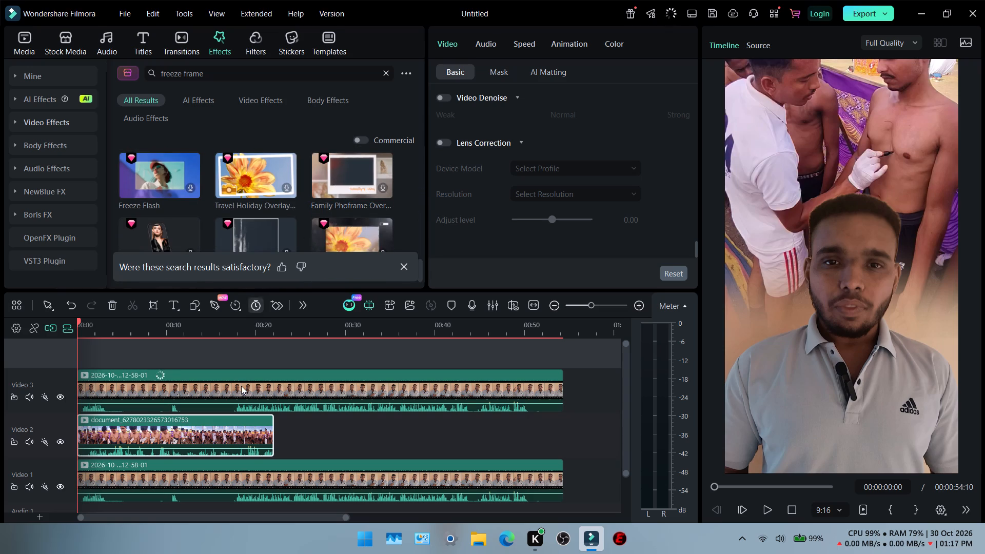
Hide the Video 3 and Video 1 tracks so only the overlay clip on Video 2 is shown.
click(63, 398)
scroll(63, 432, down, 2)
click(60, 436)
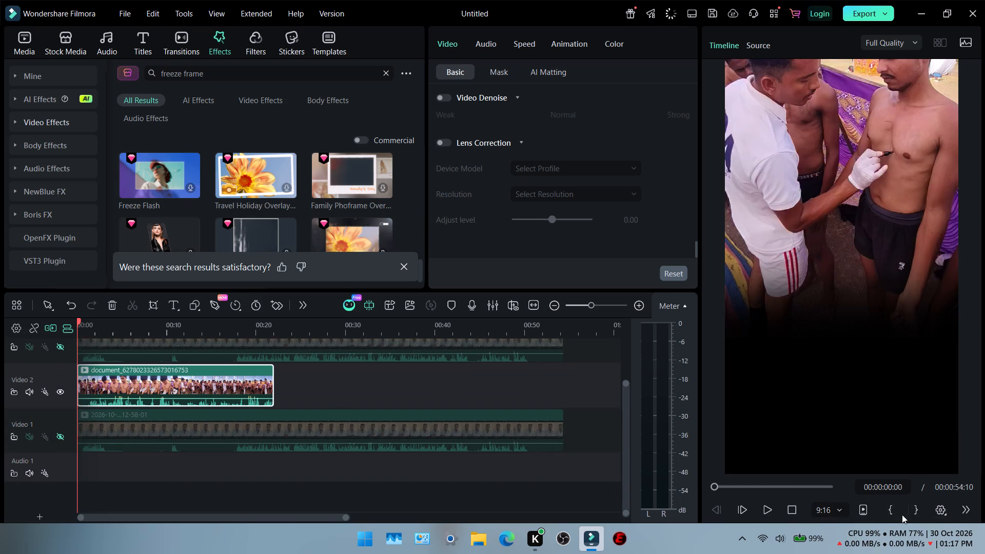
Save a PNG snapshot of the overlay clip's first frame to the Pictures folder.
click(973, 511)
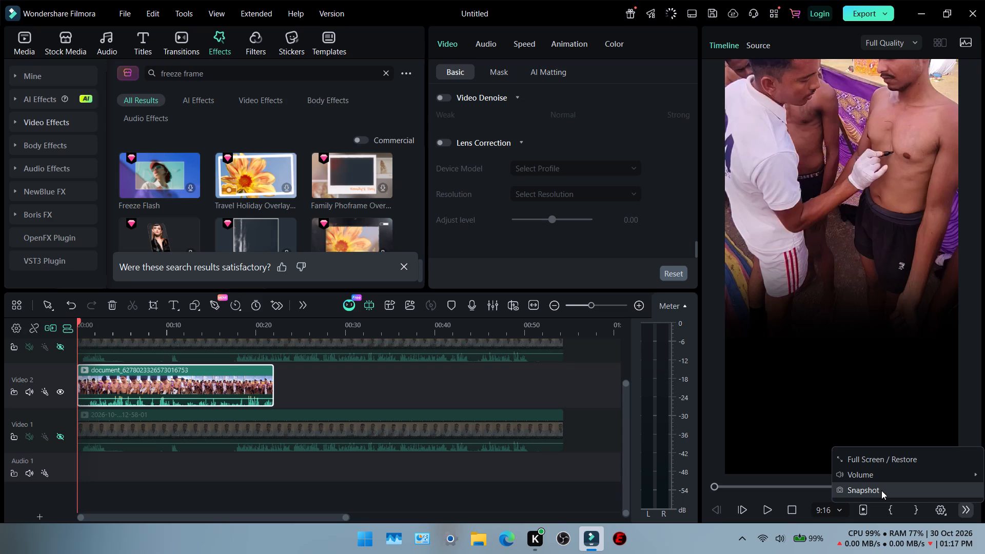
click(881, 490)
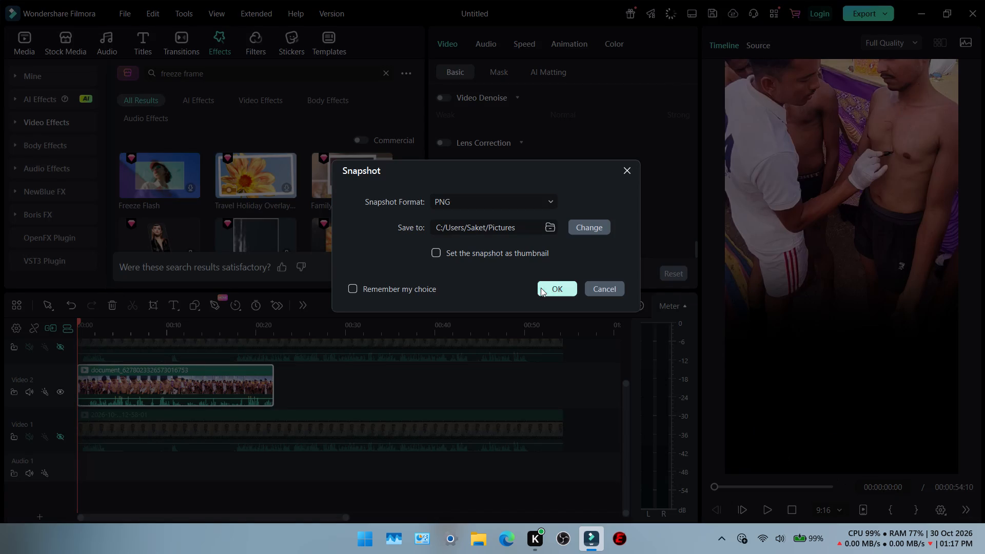
click(555, 286)
Place the snapshot image at the start of the overlay clip's track, shifting the overlay clip later to make room.
click(16, 31)
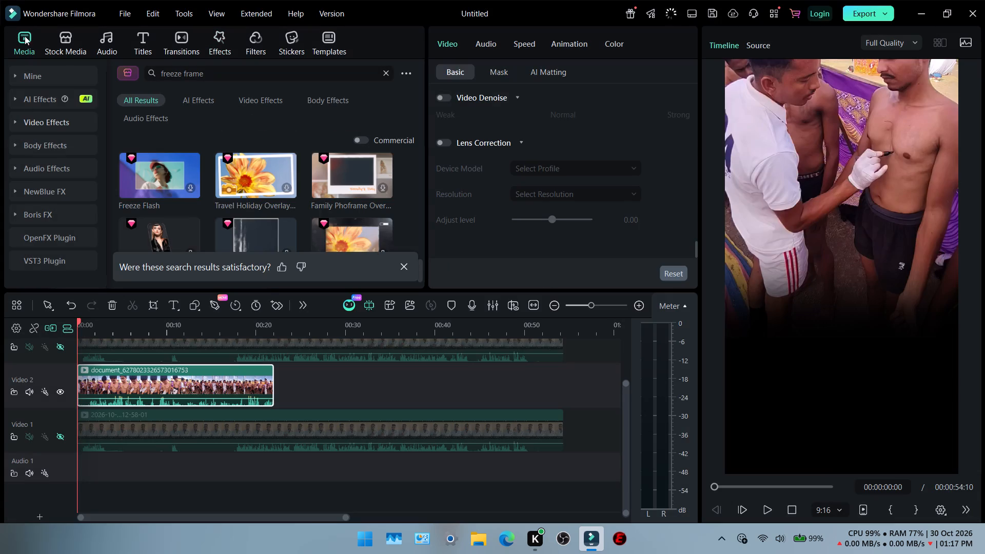
drag(258, 155, 267, 221)
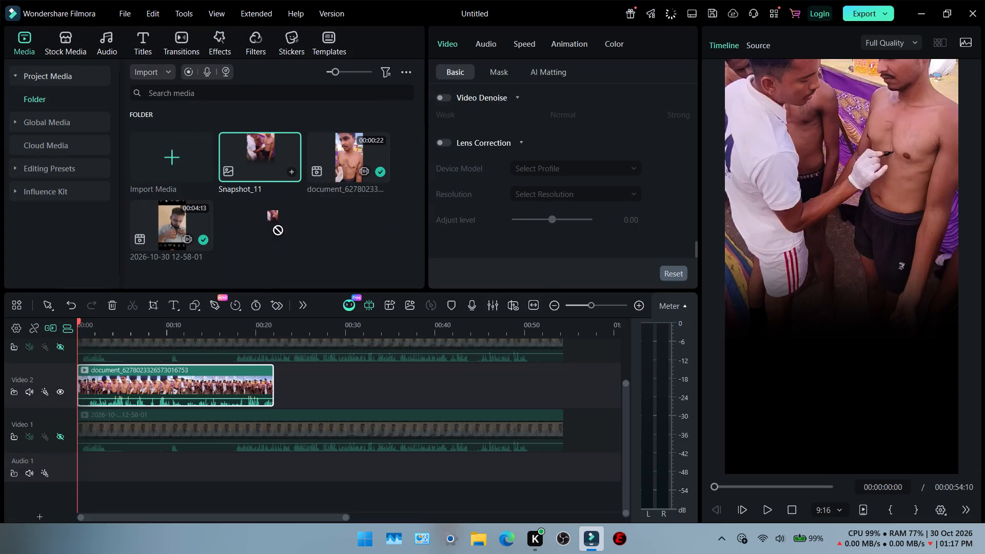
drag(267, 221, 76, 387)
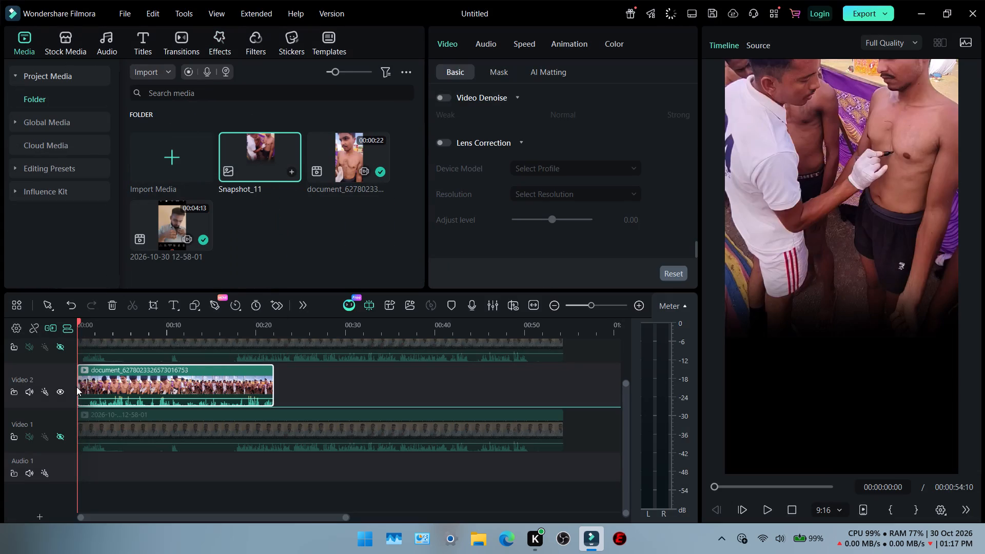
drag(93, 413, 89, 383)
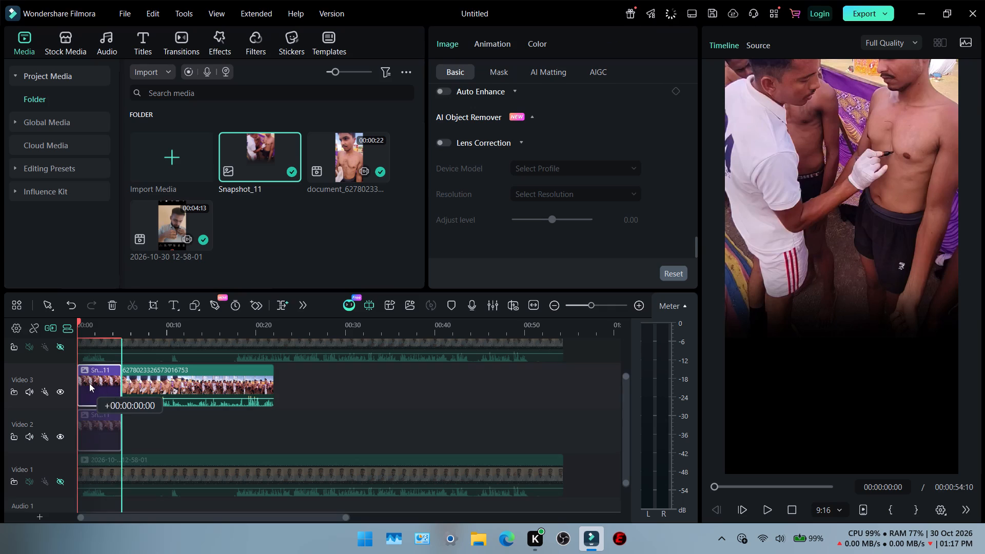
click(114, 369)
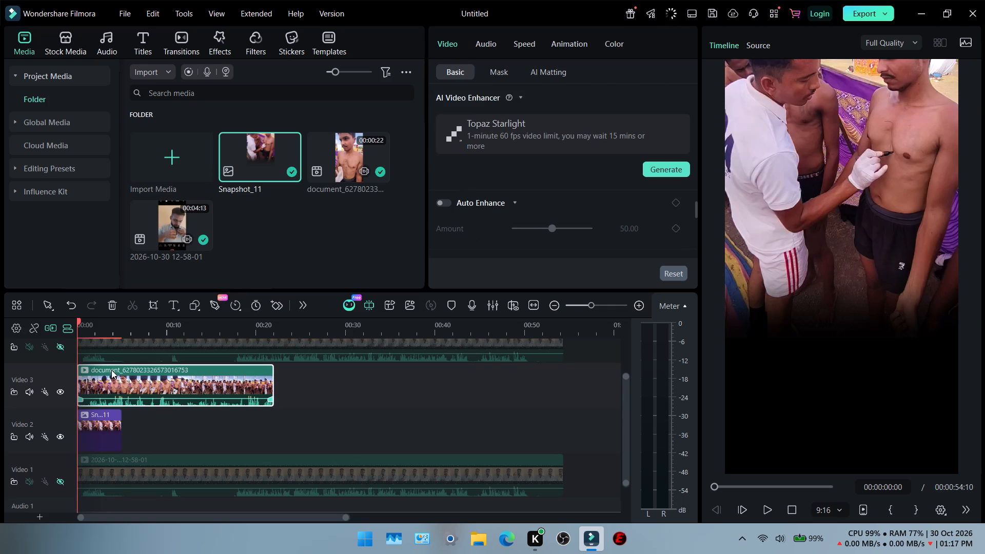
drag(111, 370, 174, 370)
click(98, 414)
drag(95, 414, 100, 395)
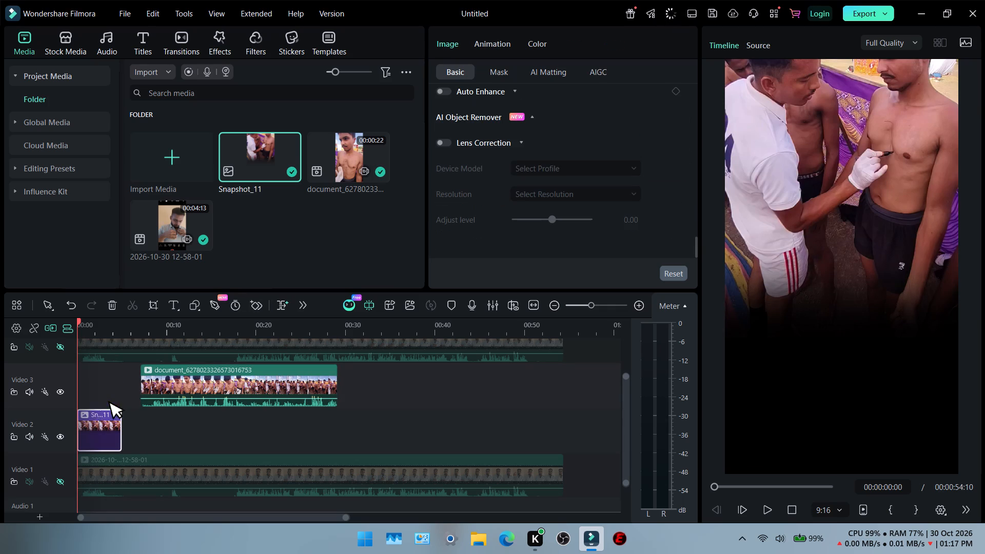
drag(100, 395, 92, 385)
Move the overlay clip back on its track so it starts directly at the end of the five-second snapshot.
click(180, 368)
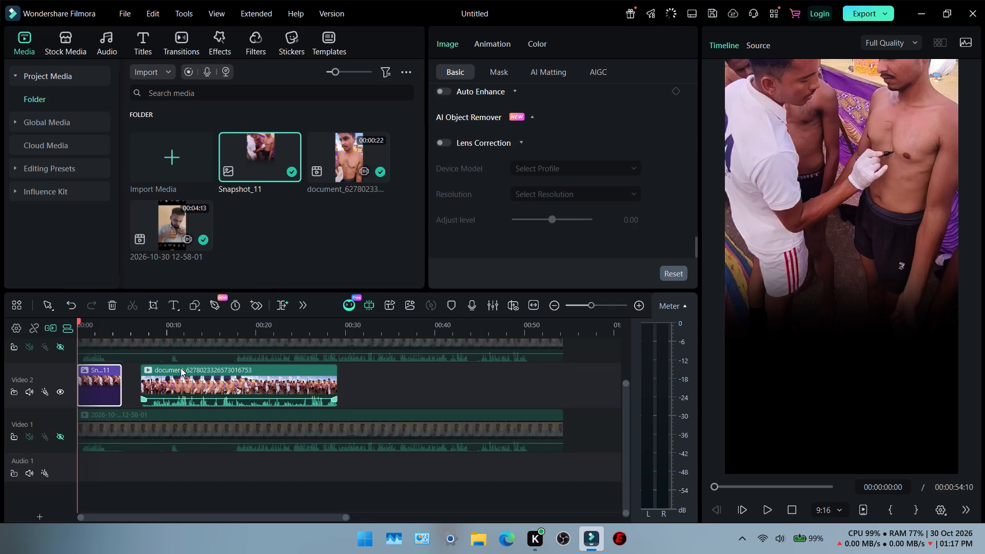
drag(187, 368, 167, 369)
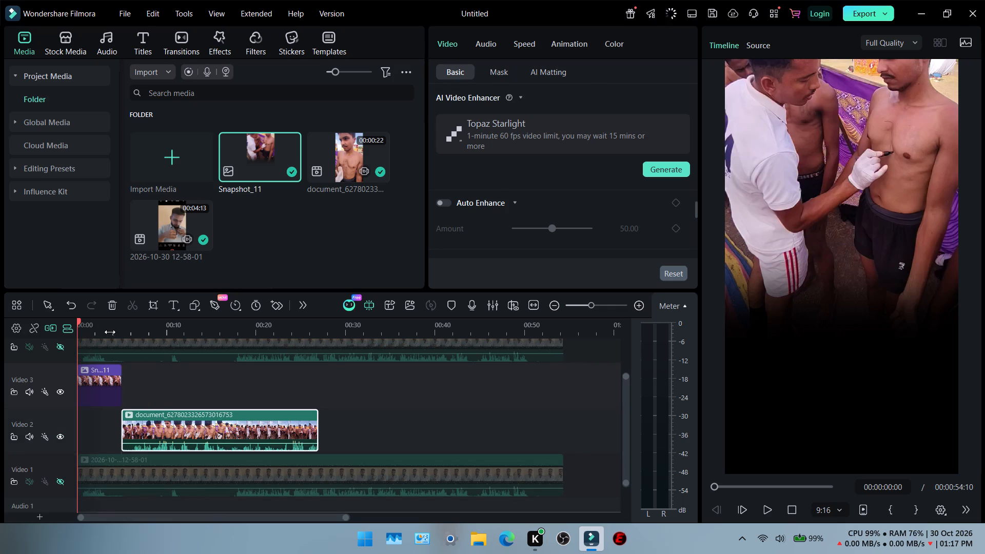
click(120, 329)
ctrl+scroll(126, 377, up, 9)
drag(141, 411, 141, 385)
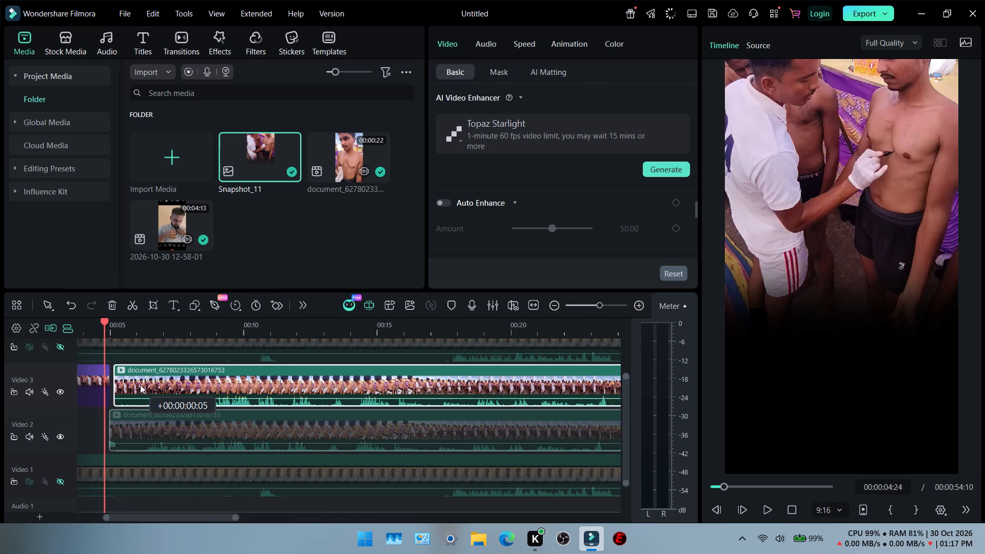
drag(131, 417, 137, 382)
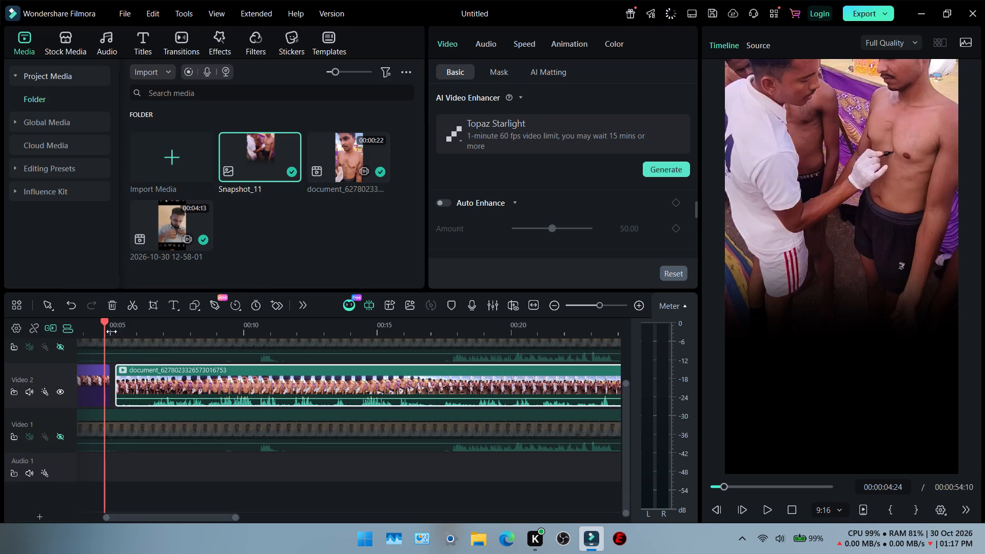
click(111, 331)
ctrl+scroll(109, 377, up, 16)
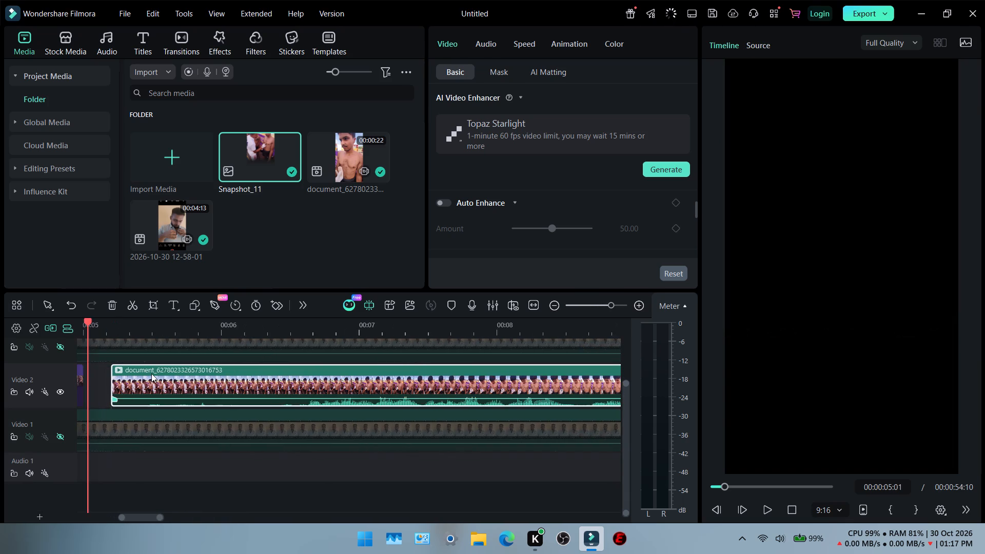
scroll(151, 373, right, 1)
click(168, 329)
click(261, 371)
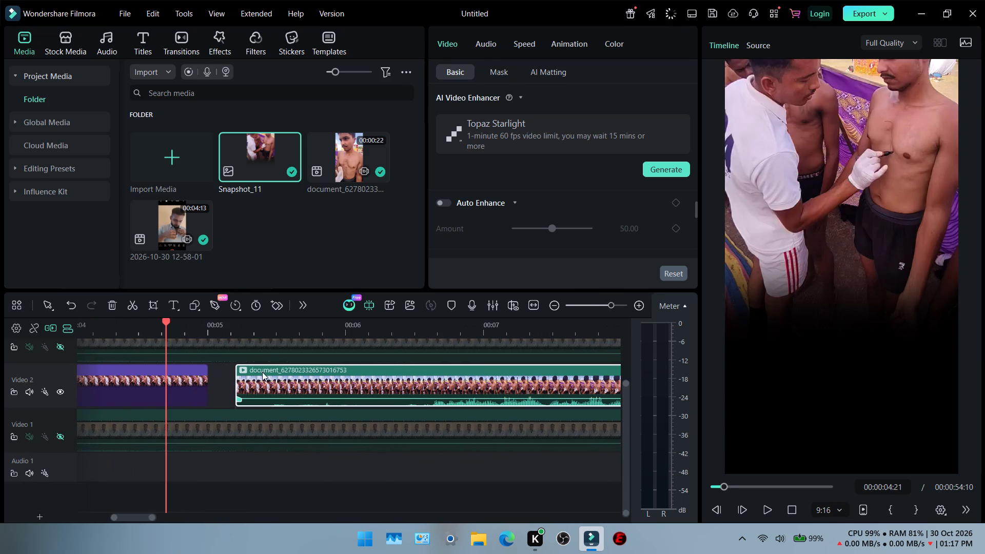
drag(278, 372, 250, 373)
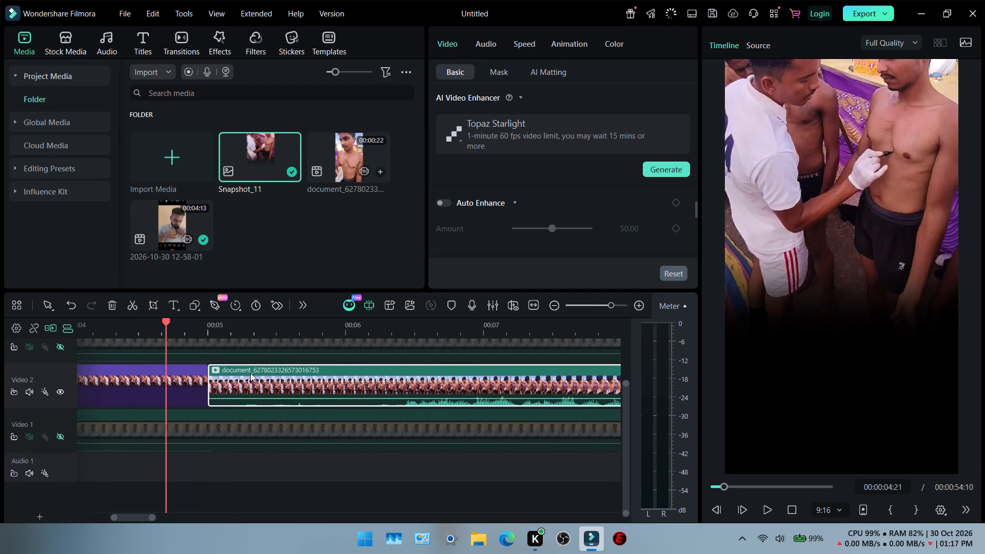
Trim the end of the snapshot still on Video 2 to a duration of about 00:00:03:10.
ctrl+scroll(229, 392, down, 19)
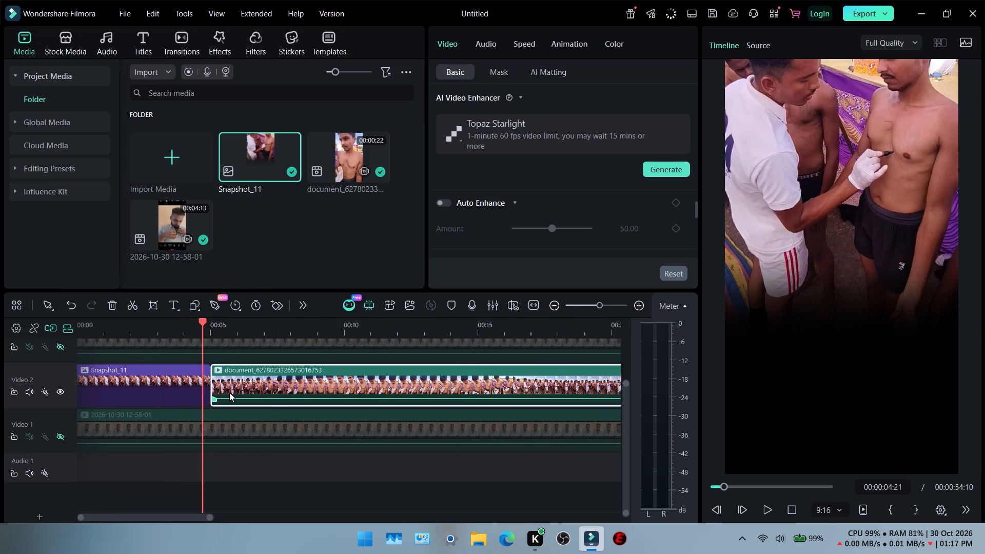
ctrl+scroll(229, 392, down, 1)
click(106, 385)
ctrl+scroll(114, 330, down, 2)
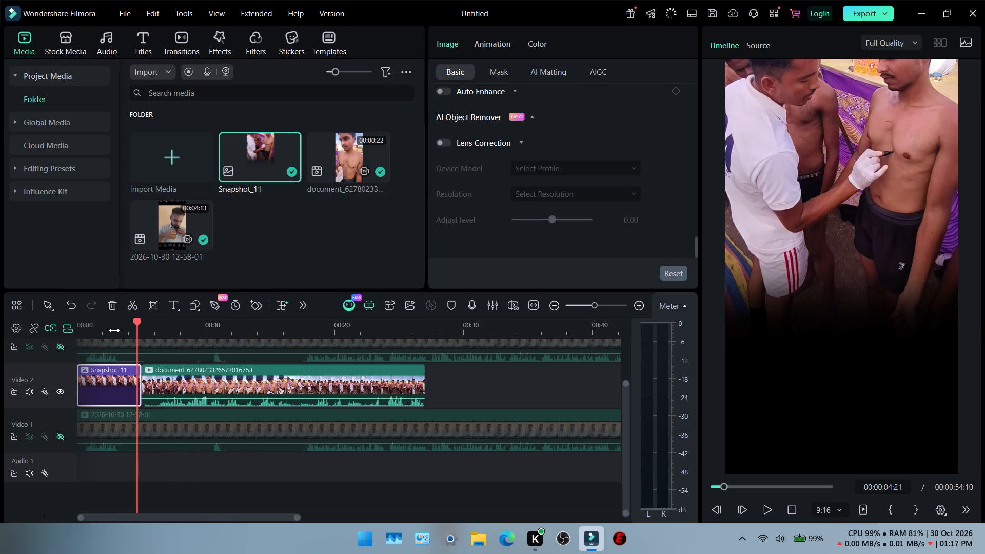
ctrl+scroll(114, 330, down, 1)
ctrl+scroll(115, 334, up, 11)
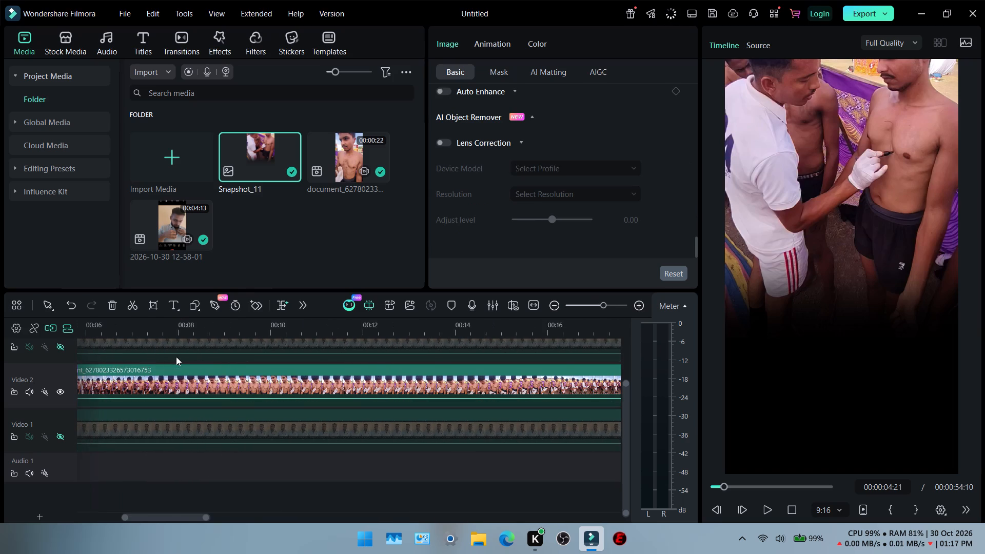
scroll(176, 357, right, 18)
drag(305, 386, 229, 401)
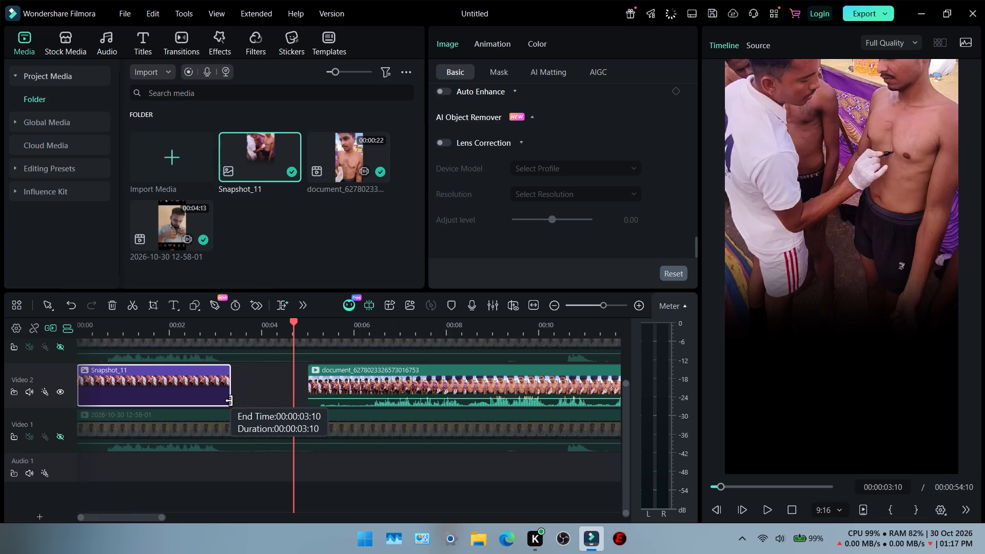
drag(229, 401, 230, 401)
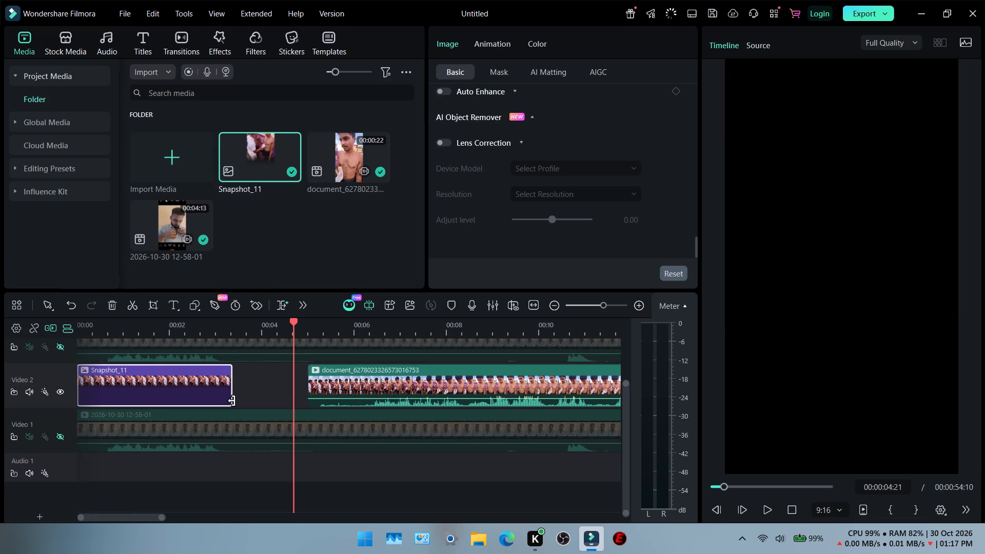
Move the overlay clip earlier on Video 2 to close the gap after the shortened snapshot still.
click(322, 373)
drag(335, 372, 310, 372)
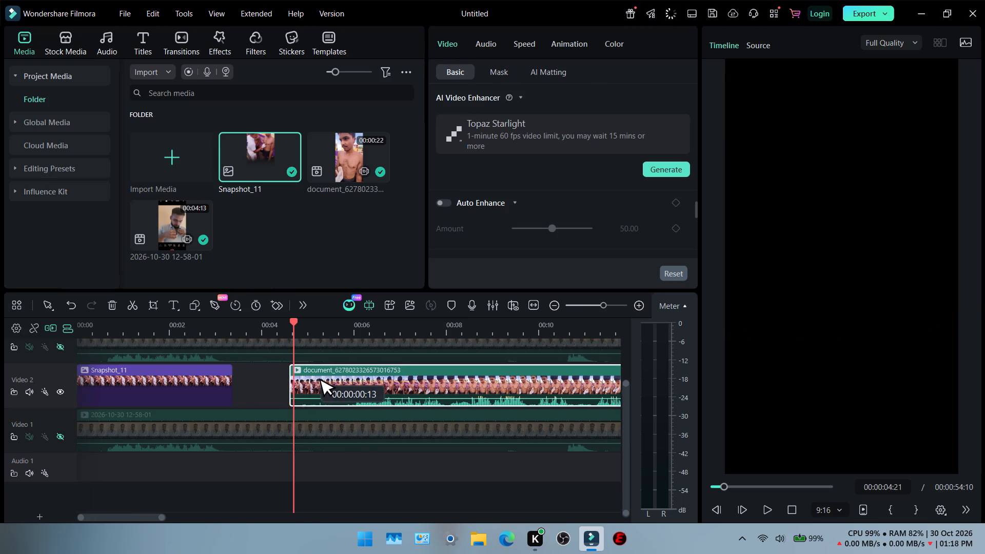
drag(310, 372, 266, 377)
click(266, 377)
drag(266, 377, 261, 378)
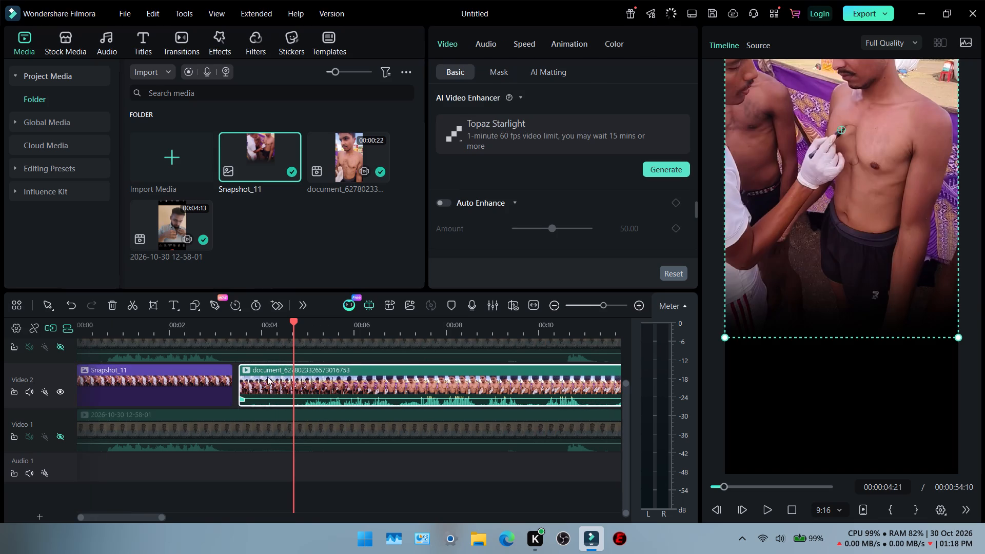
click(303, 368)
drag(307, 368, 295, 369)
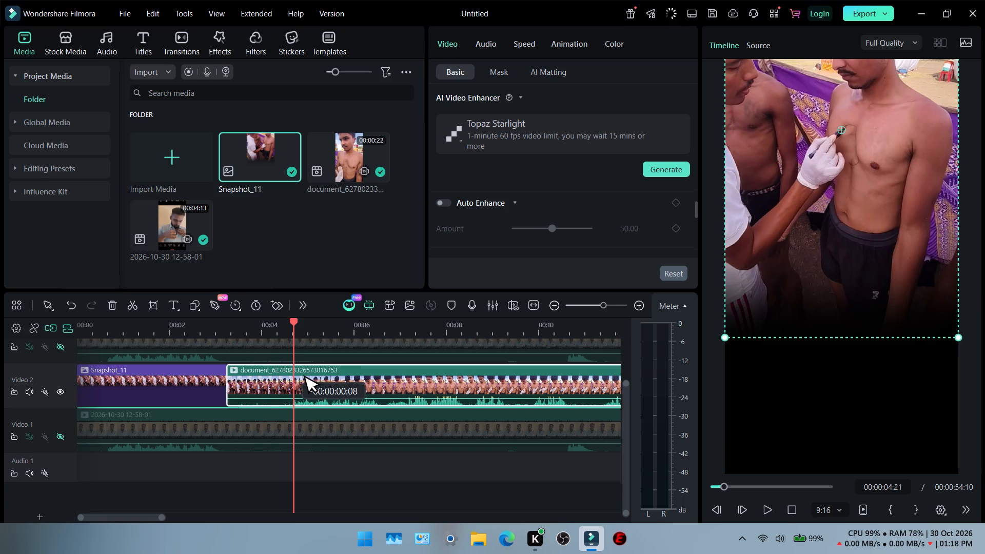
drag(295, 369, 300, 370)
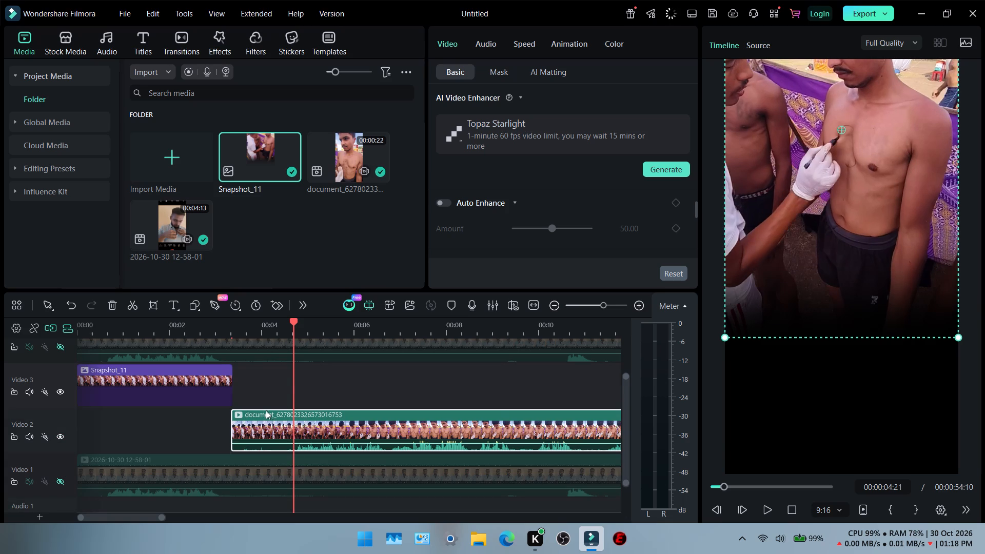
click(231, 332)
ctrl+scroll(240, 377, up, 8)
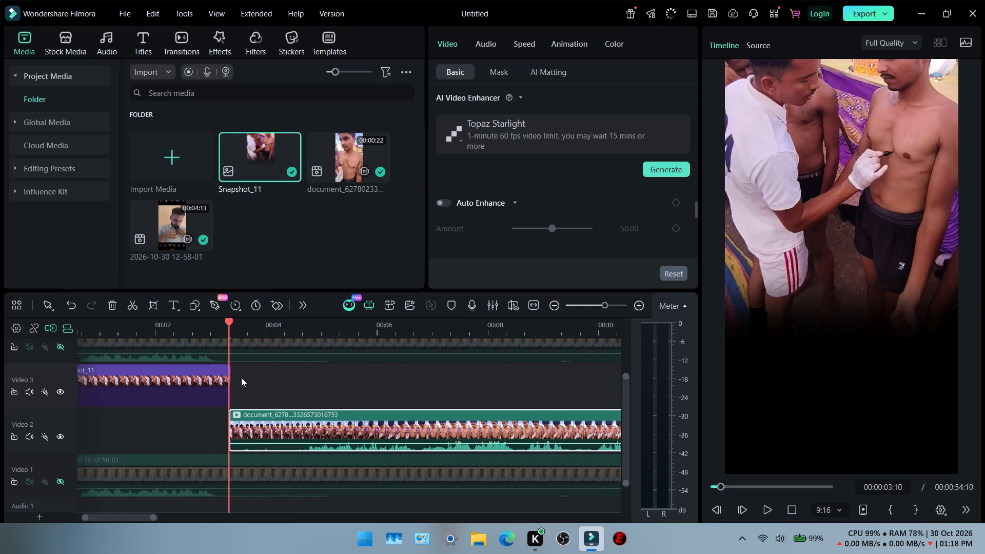
drag(244, 415, 245, 390)
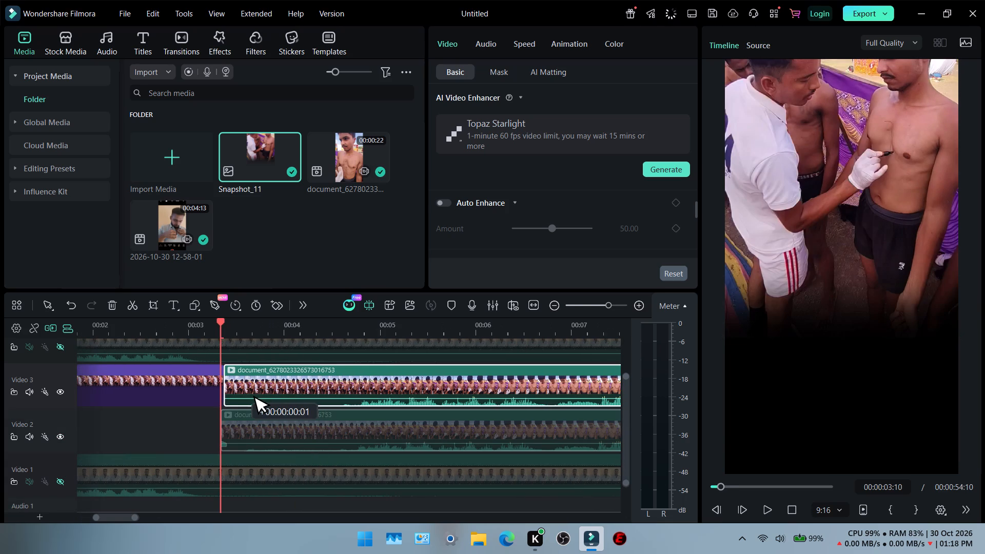
drag(245, 390, 251, 388)
click(229, 331)
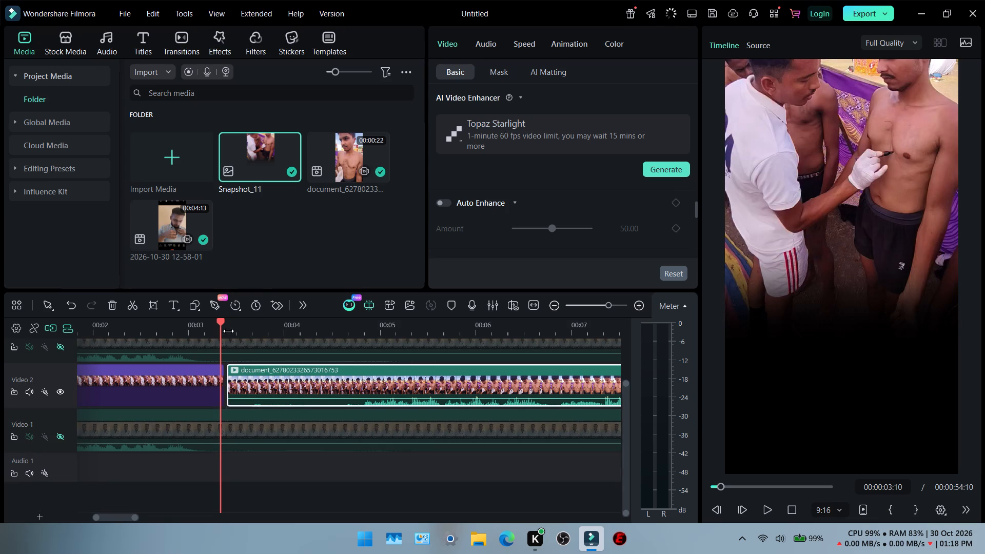
ctrl+scroll(230, 360, up, 15)
drag(233, 369, 229, 369)
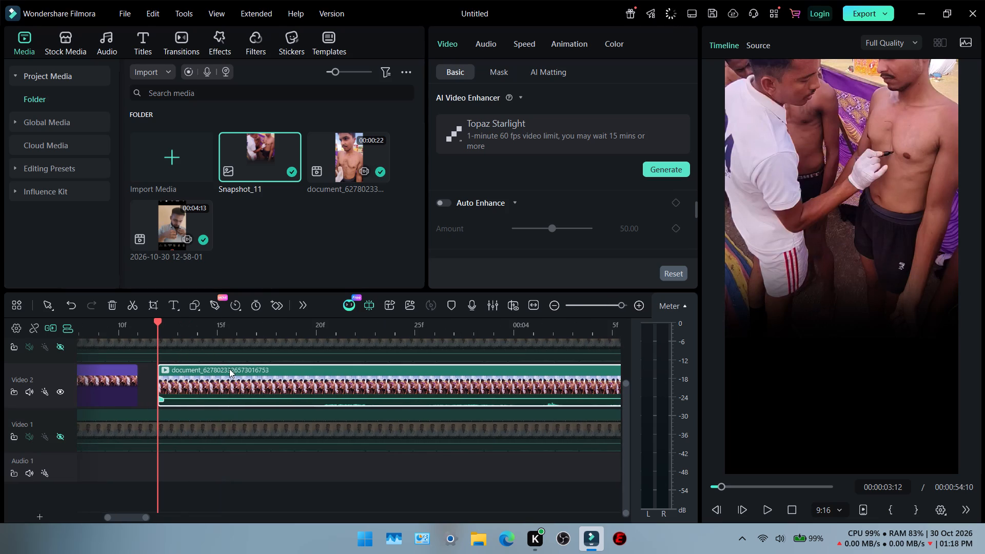
drag(229, 369, 220, 369)
Show the hidden speaker tracks above and below the overlay track again and return the playhead to the timeline start.
ctrl+scroll(191, 375, down, 16)
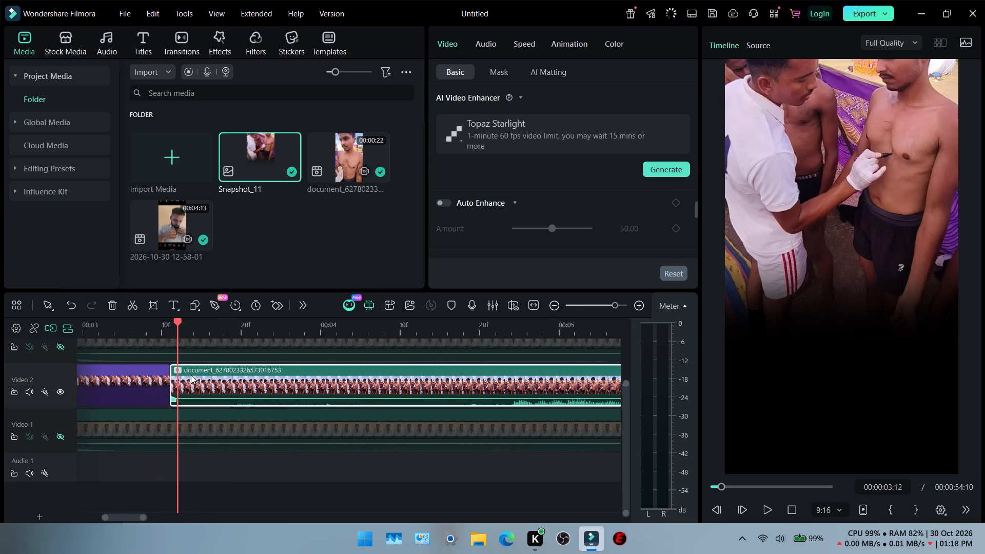
ctrl+scroll(191, 375, down, 20)
ctrl+scroll(191, 375, down, 15)
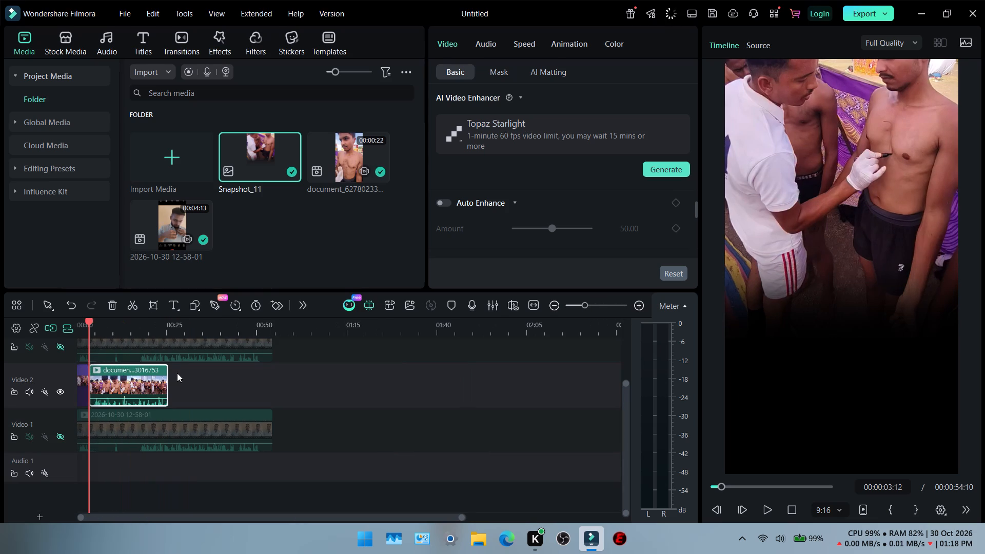
scroll(177, 373, right, 3)
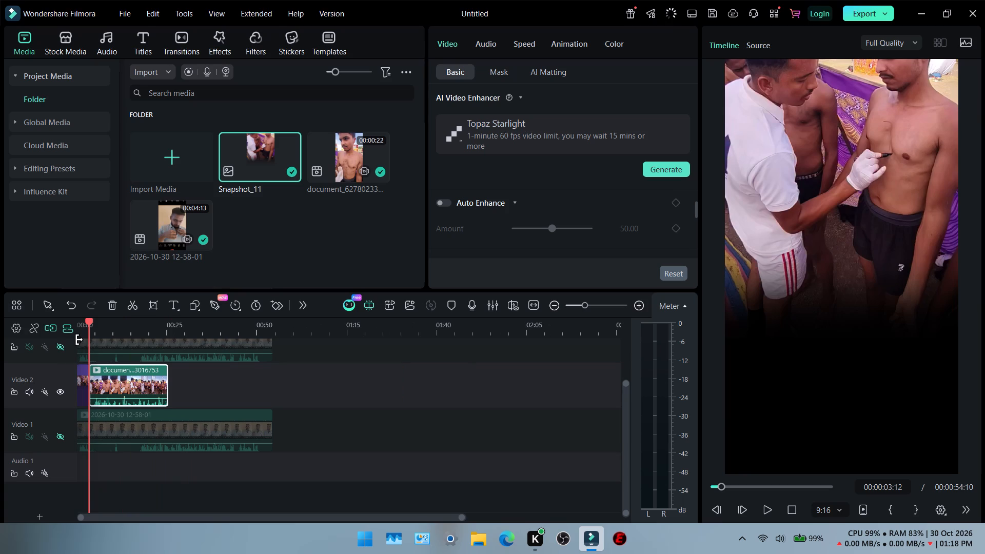
click(82, 334)
click(63, 348)
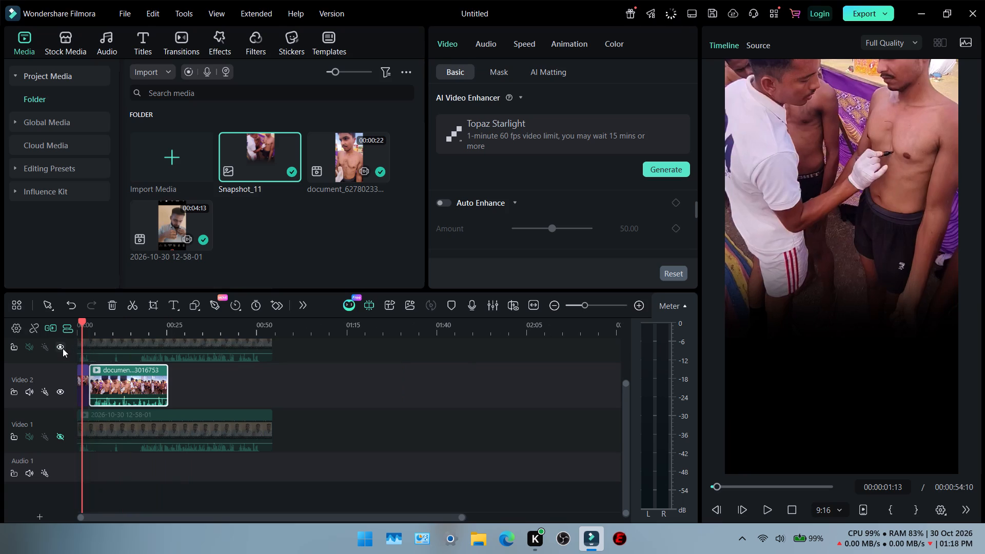
click(57, 433)
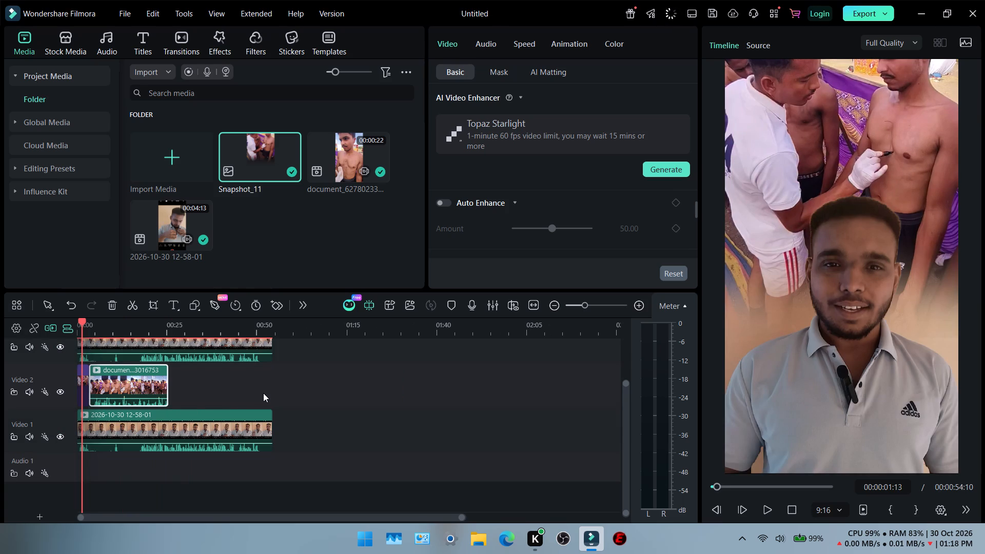
scroll(263, 393, right, 2)
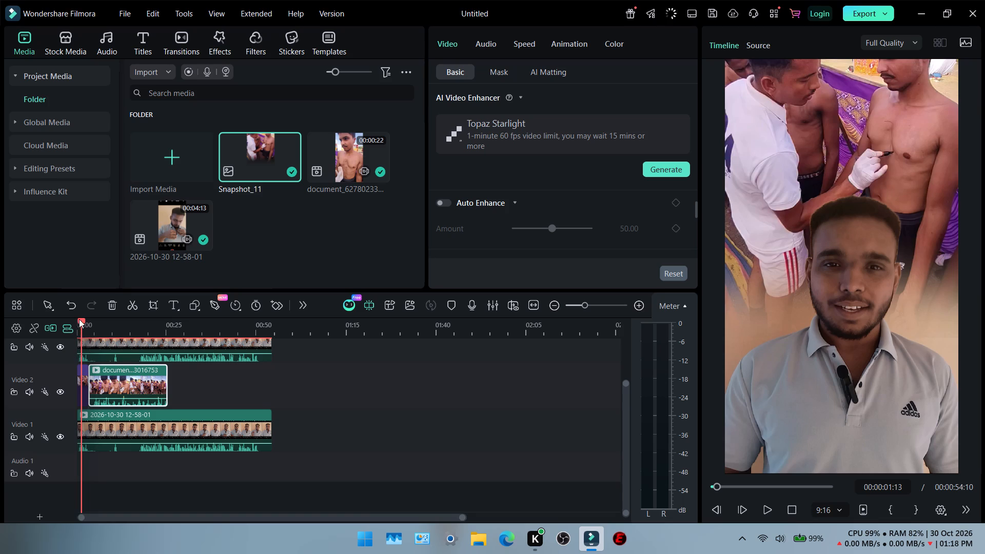
drag(79, 319, 40, 330)
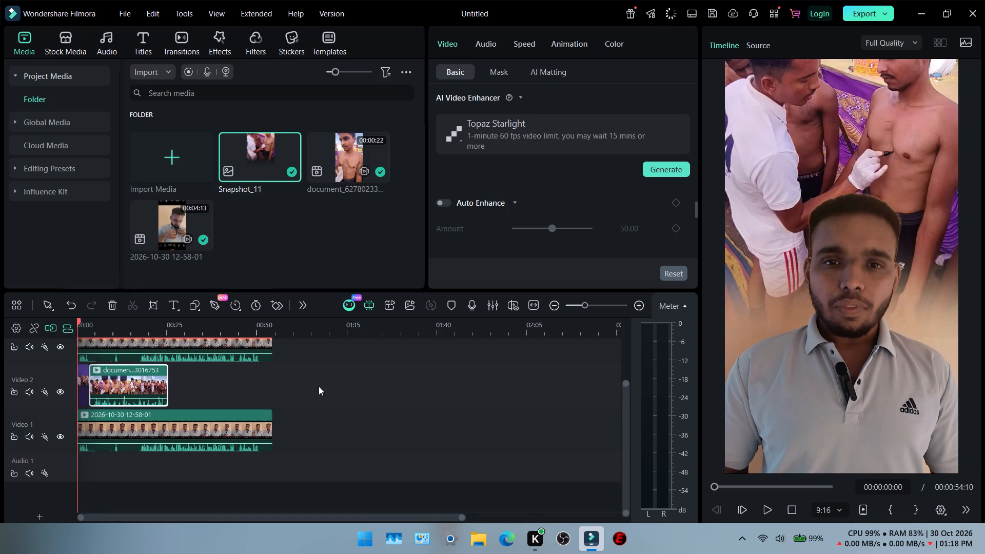
Render the timeline preview and play the opening to check the speaker's AI cutout over the snapshot still and overlay clip.
key(space)
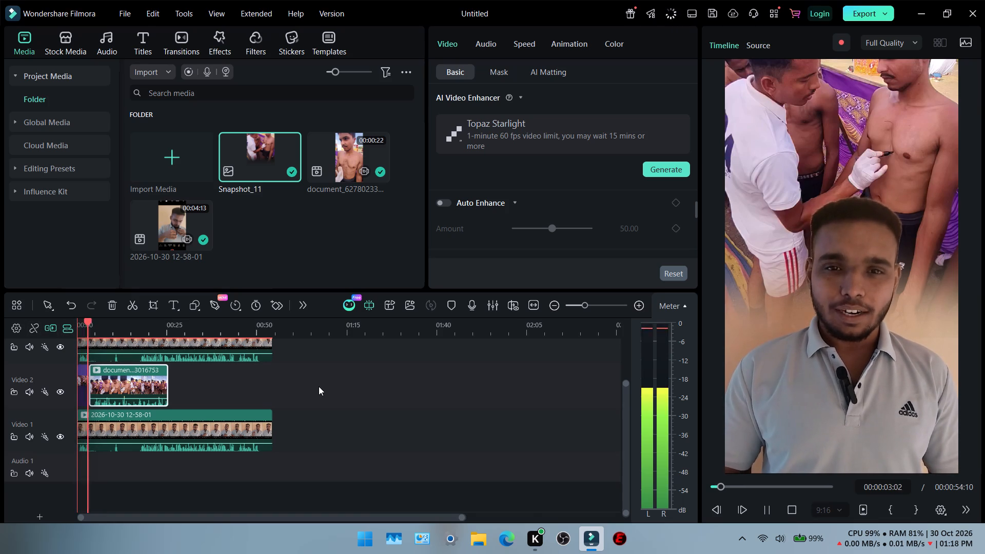
key(space)
scroll(125, 367, right, 1)
key(Return)
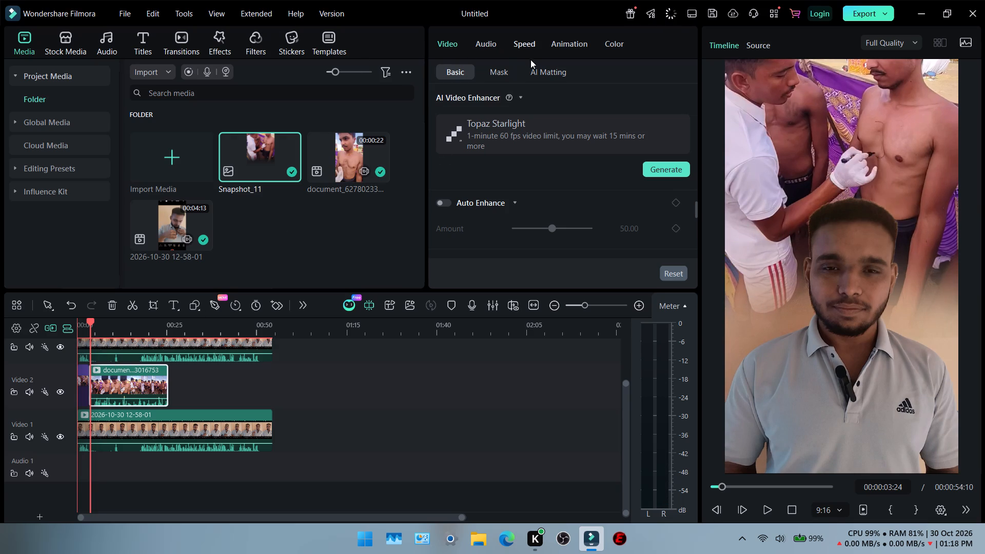
click(151, 346)
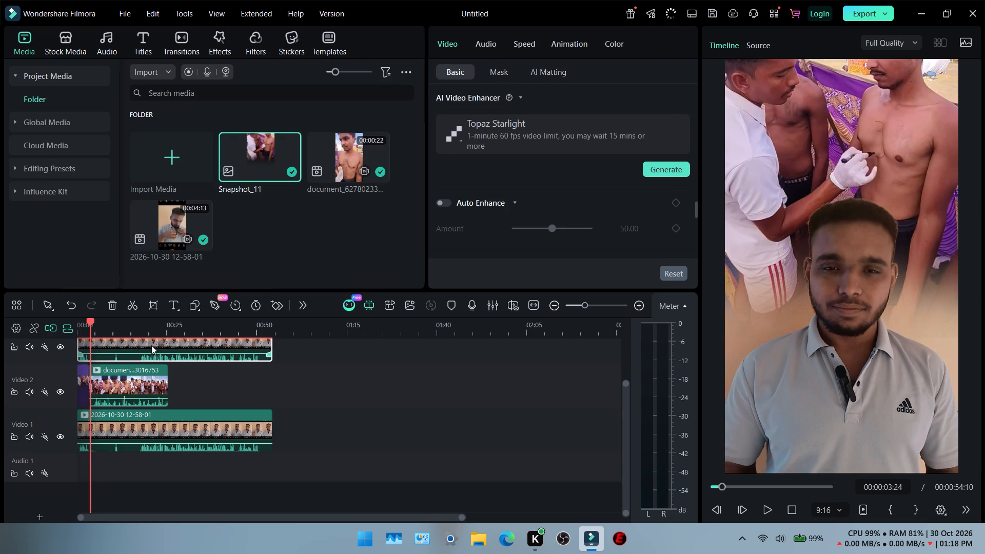
click(550, 69)
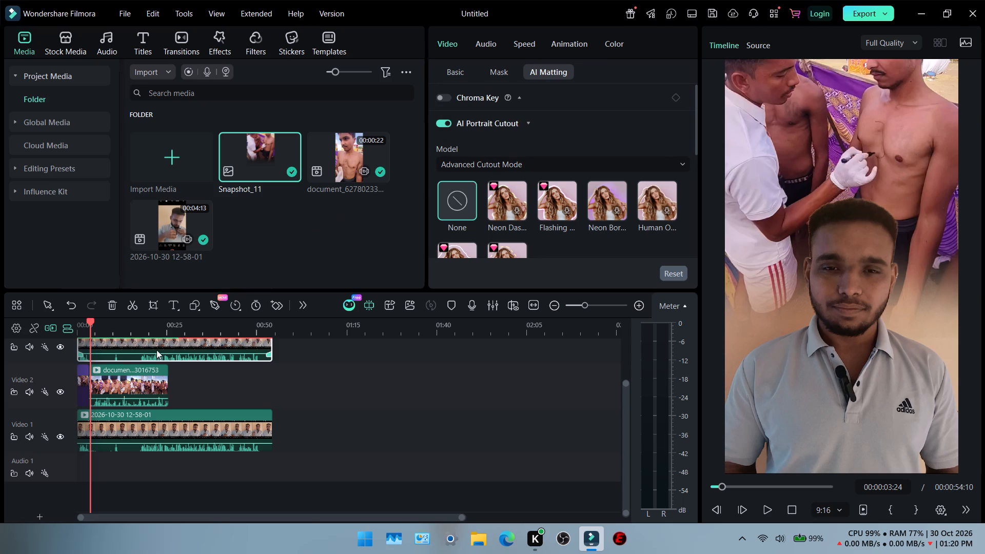
key(Return)
click(115, 336)
key(Return)
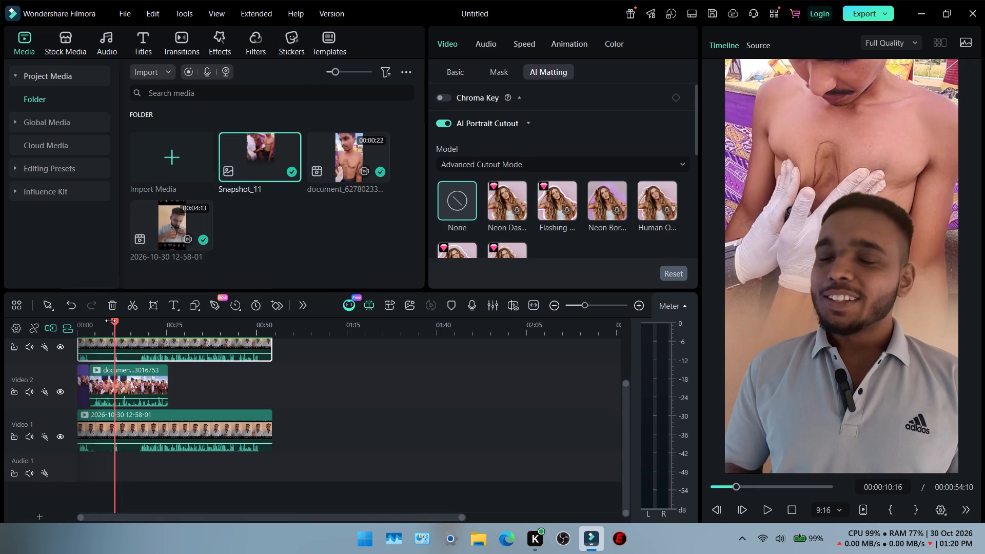
drag(113, 321, 8, 335)
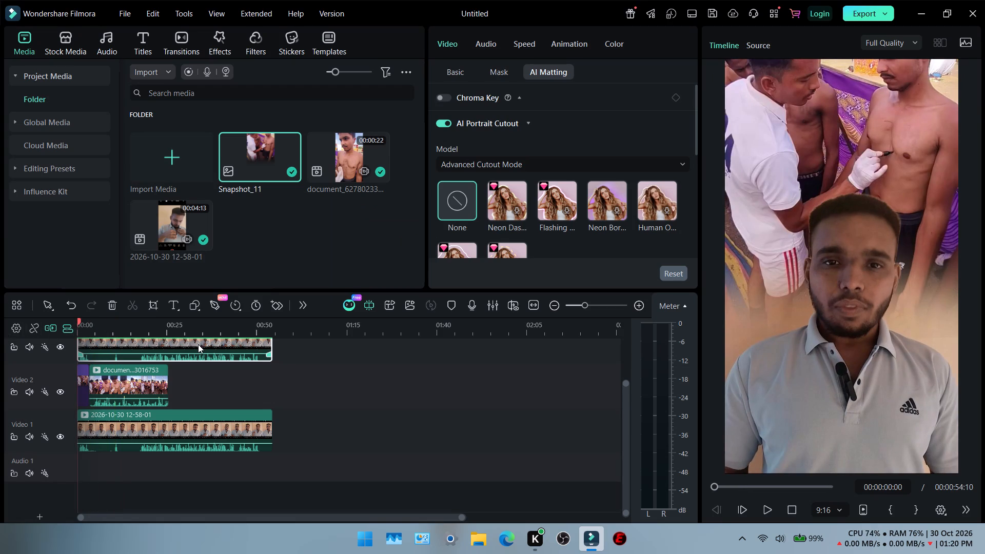
key(space)
key(space)
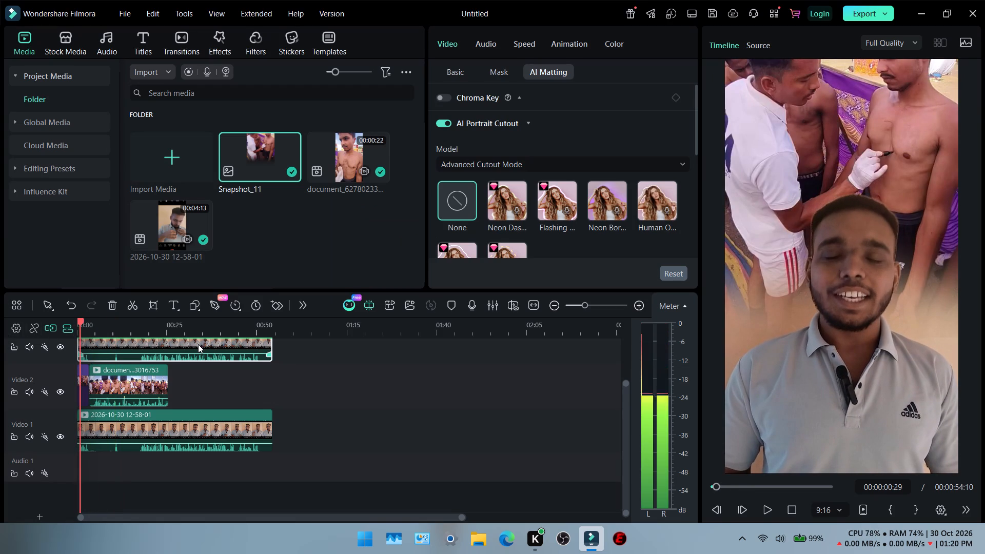
Split the clips on all three video tracks at 00:00:00:18, just before the speaker starts talking.
ctrl+scroll(92, 370, up, 6)
ctrl+scroll(135, 370, up, 6)
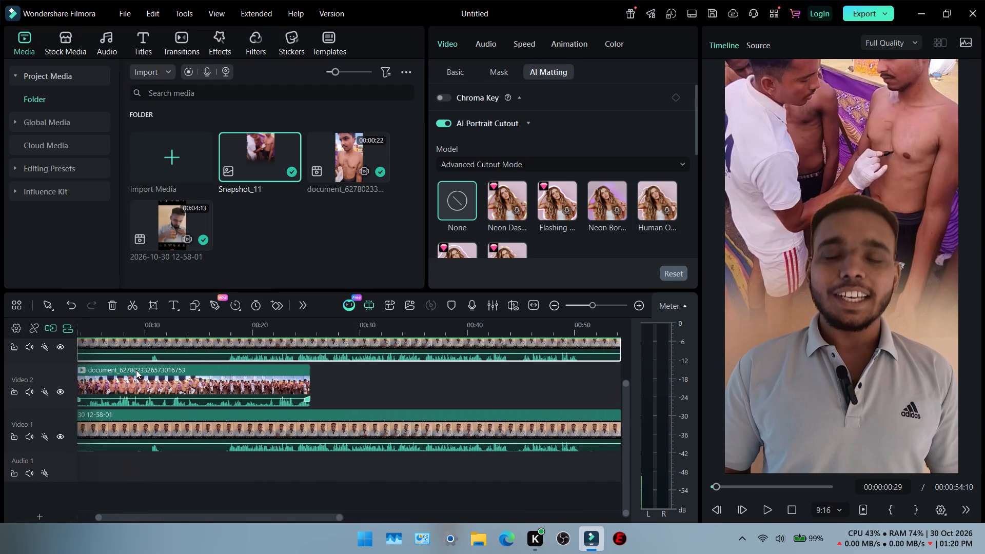
ctrl+scroll(136, 370, up, 5)
scroll(136, 370, right, 8)
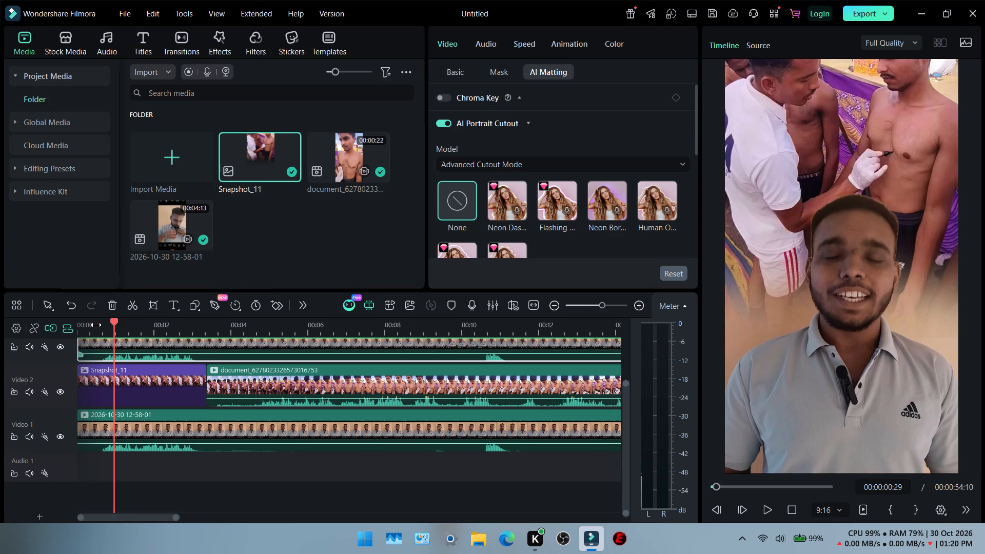
click(98, 329)
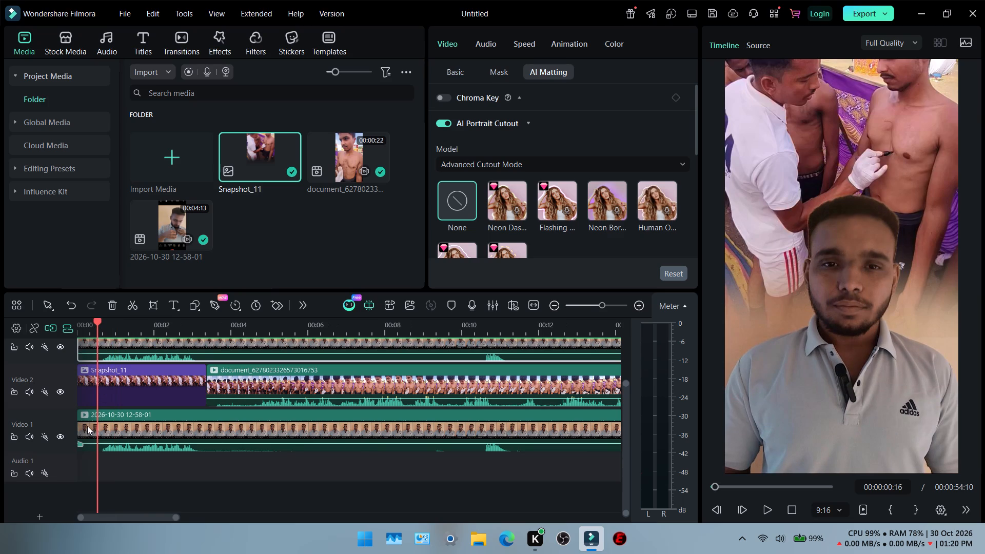
ctrl+scroll(87, 426, up, 4)
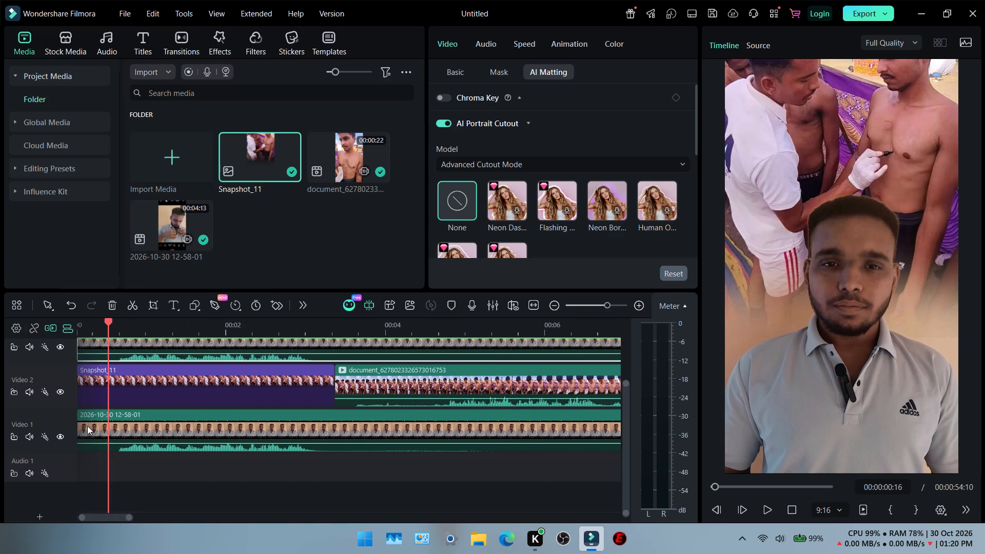
scroll(87, 426, right, 2)
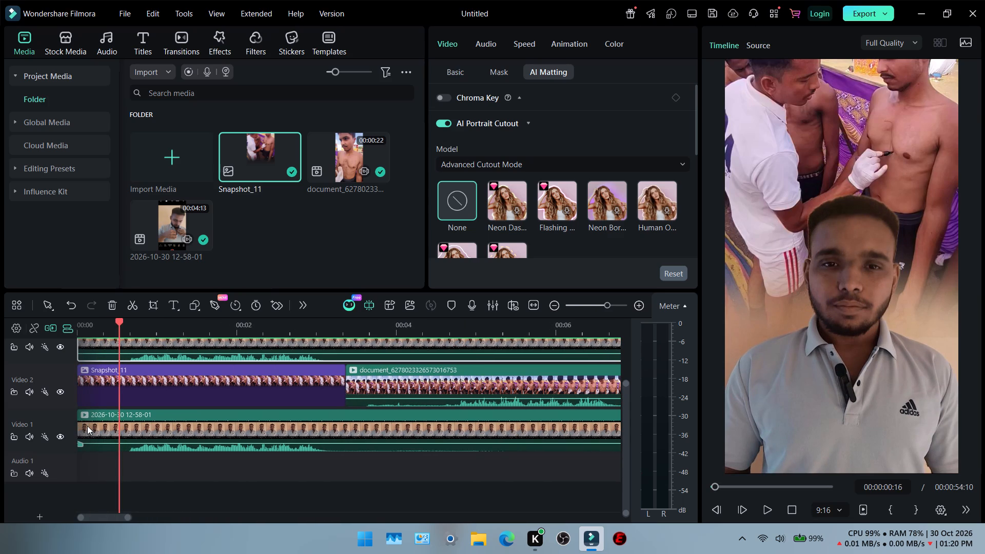
key(Right)
key(Right)
key(Right)
key(Left)
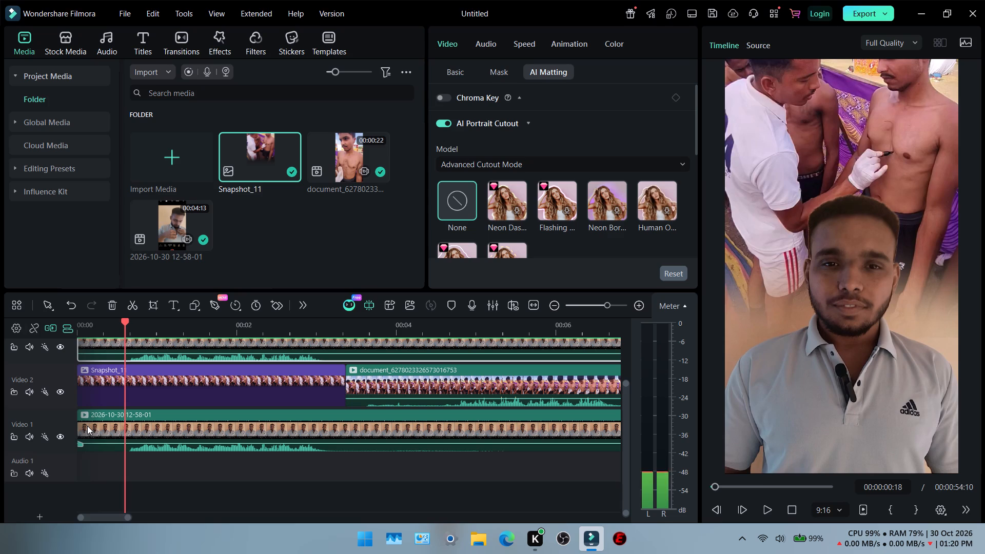
click(135, 303)
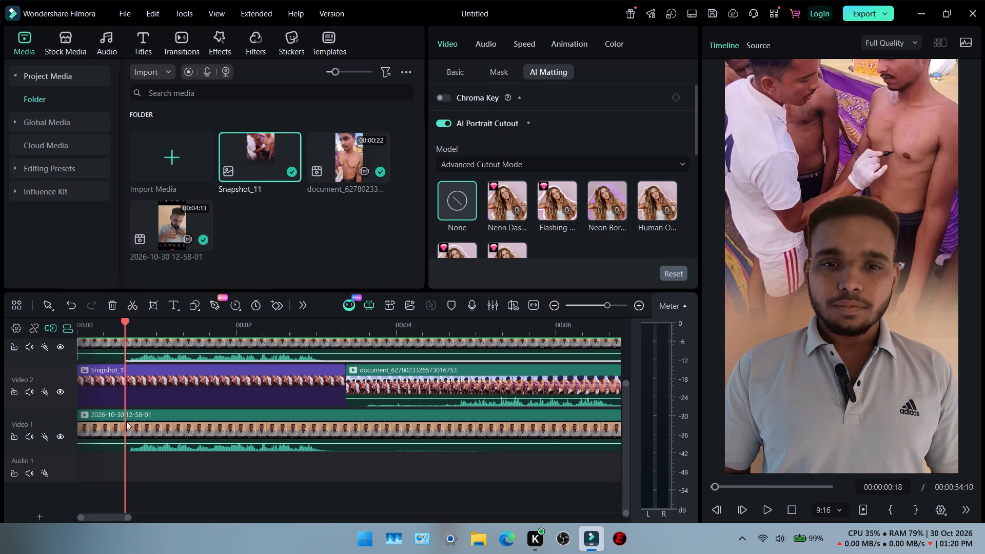
click(136, 308)
Ripple-delete the short opening pieces before the cut on Video 3, Video 2 and Video 1.
scroll(134, 368, up, 1)
click(101, 372)
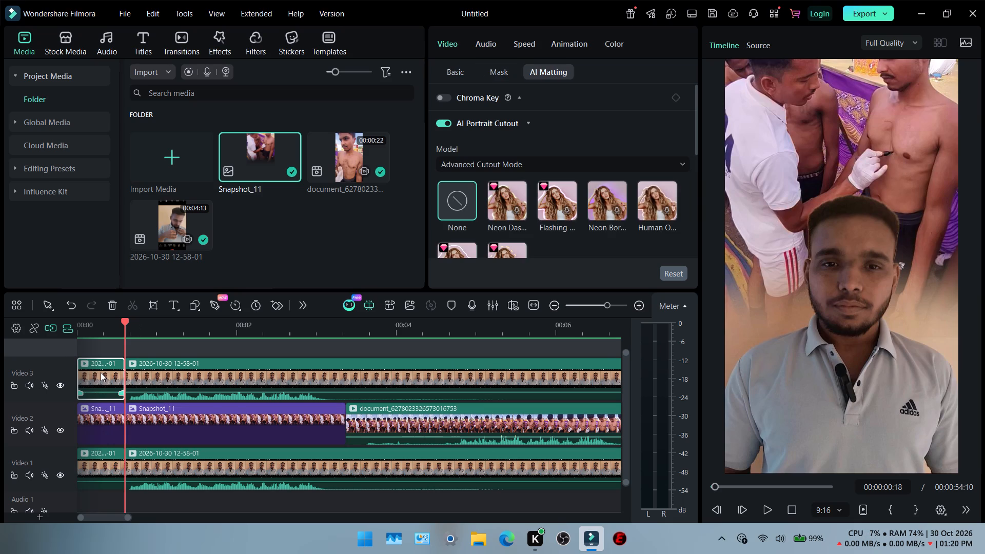
click(102, 417)
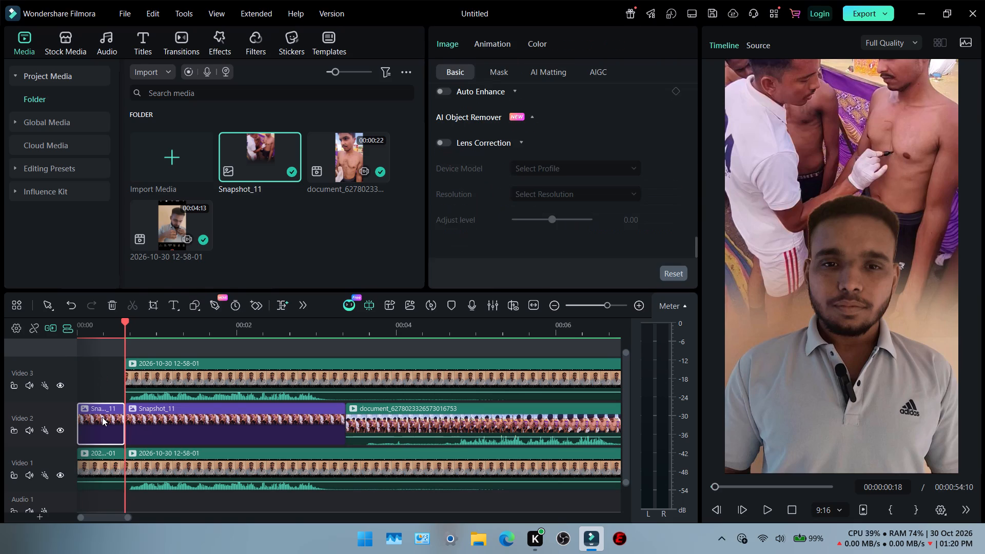
key(Delete)
click(104, 453)
key(Delete)
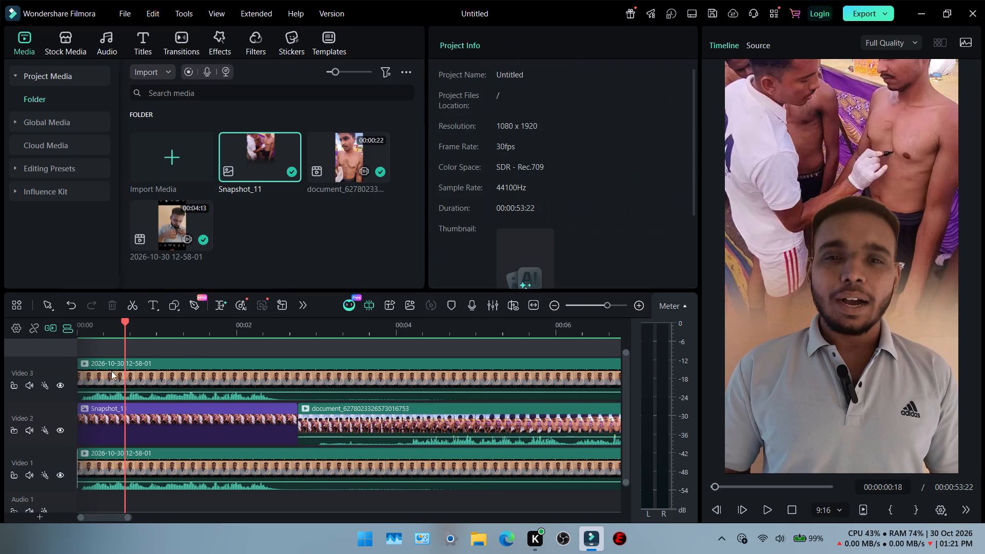
Play the short from the timeline start to check the trimmed opening and the change from snapshot still to overlay clip.
drag(124, 321, 30, 344)
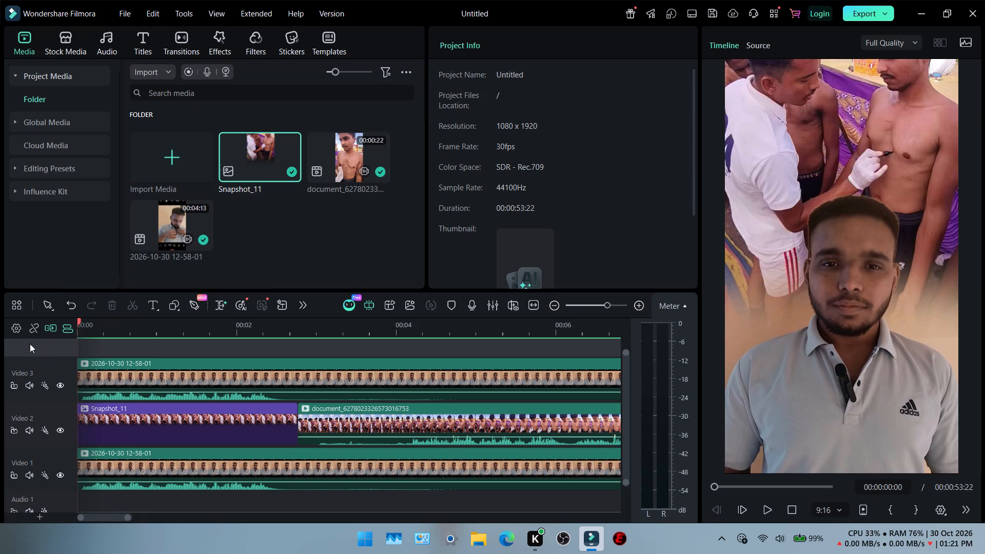
key(space)
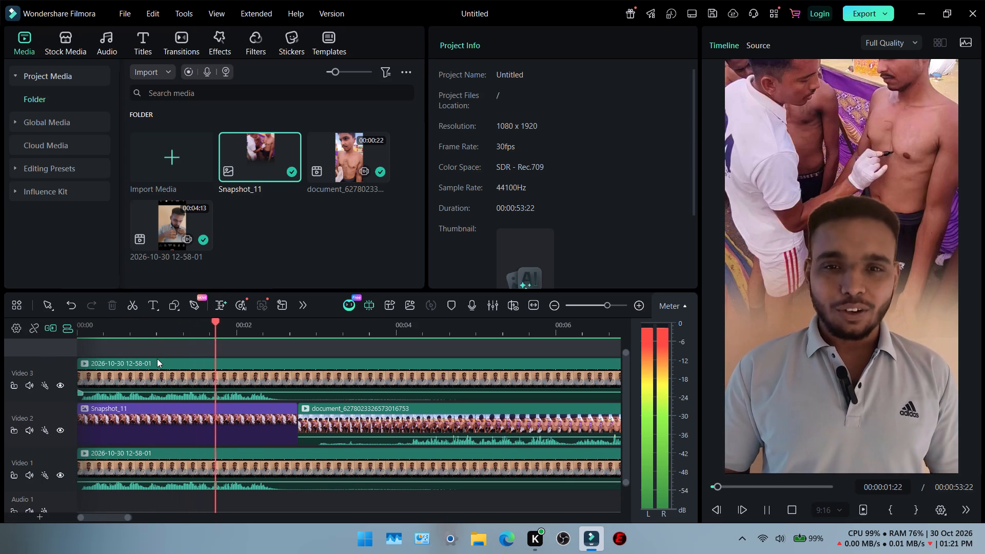
key(space)
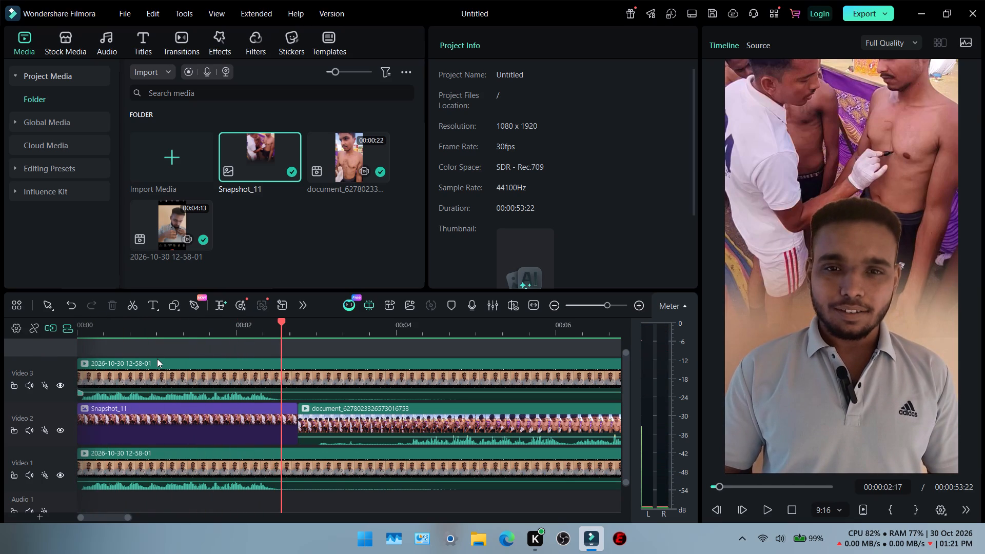
key(space)
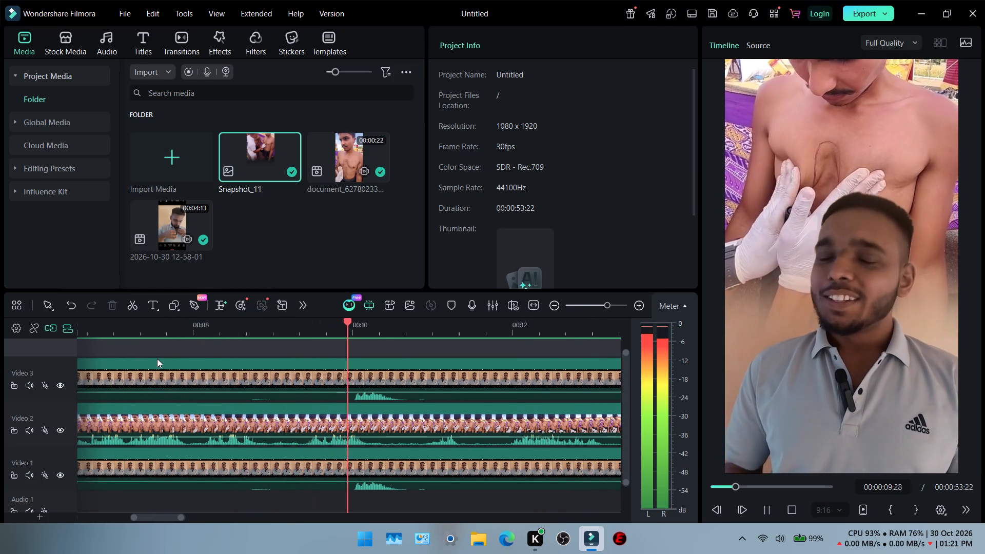
key(space)
ctrl+scroll(224, 406, down, 6)
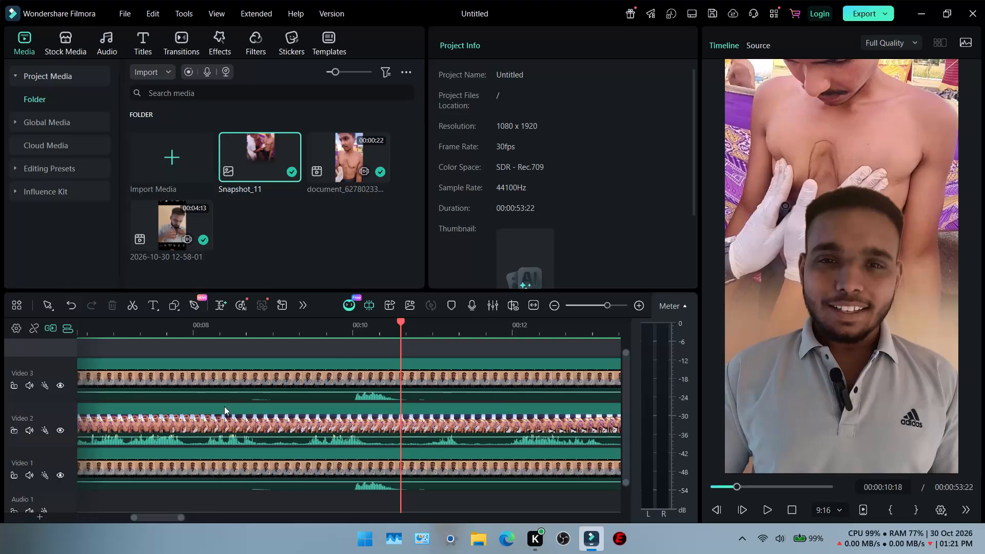
ctrl+scroll(224, 406, down, 4)
scroll(226, 404, right, 1)
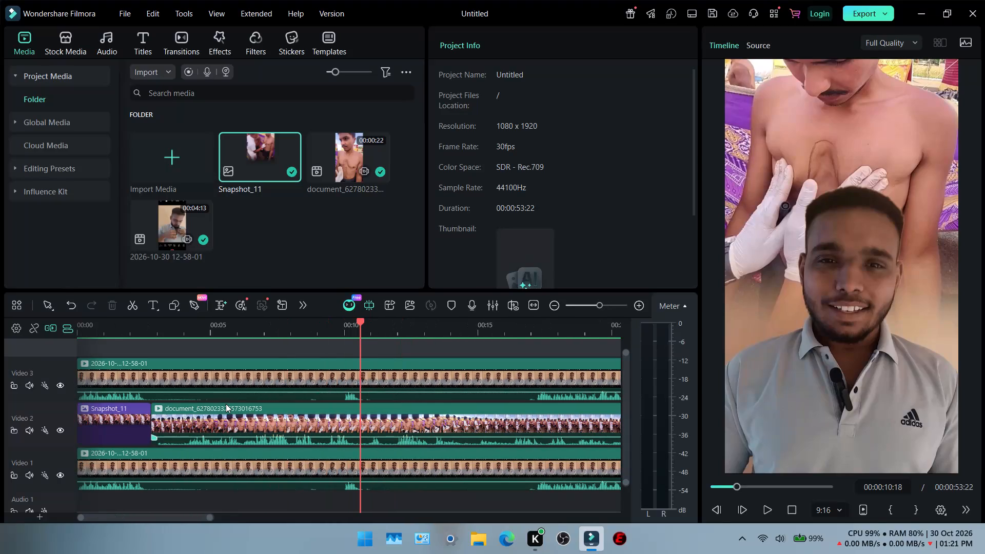
scroll(211, 401, right, 1)
click(123, 332)
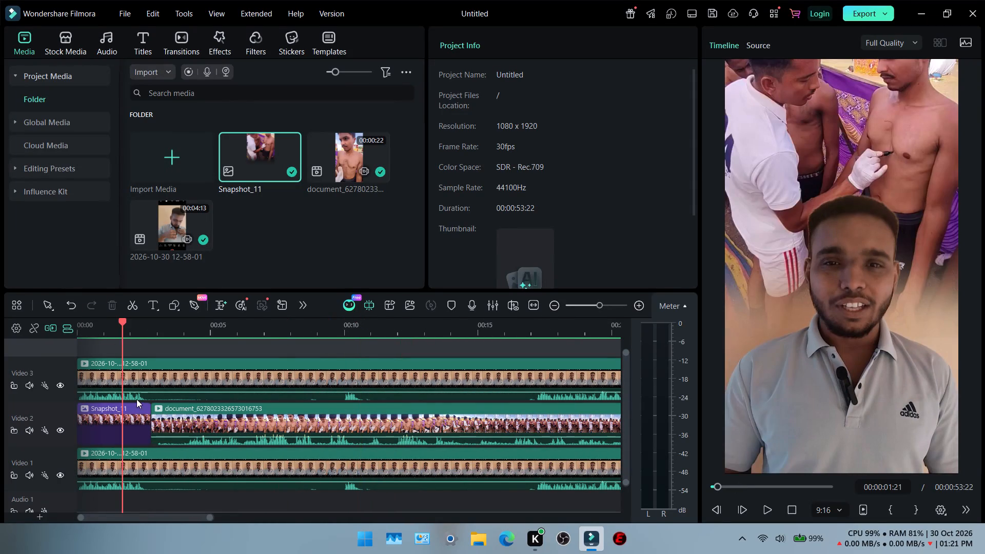
Set the uniform speed of the overlay video clip on Video 2 to 1.20.
click(134, 422)
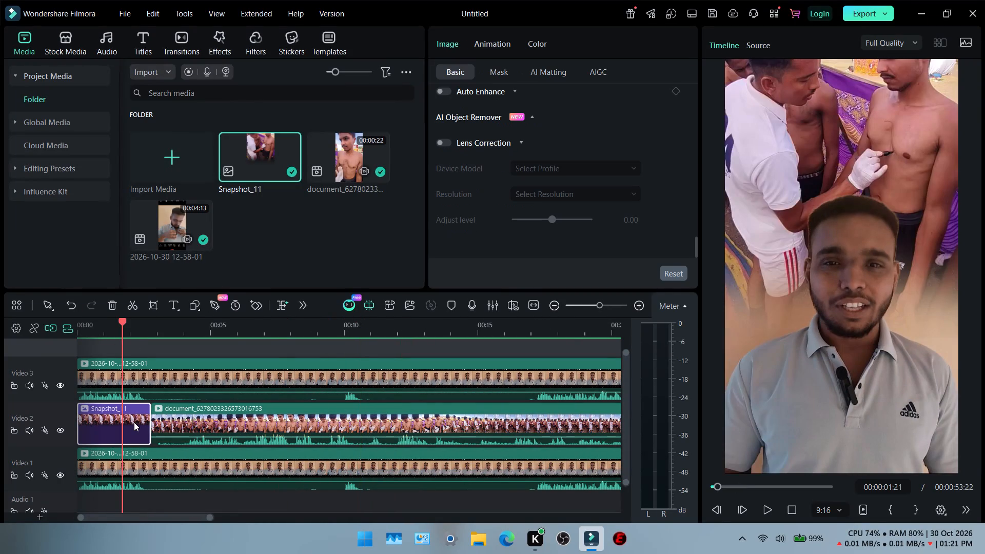
click(190, 419)
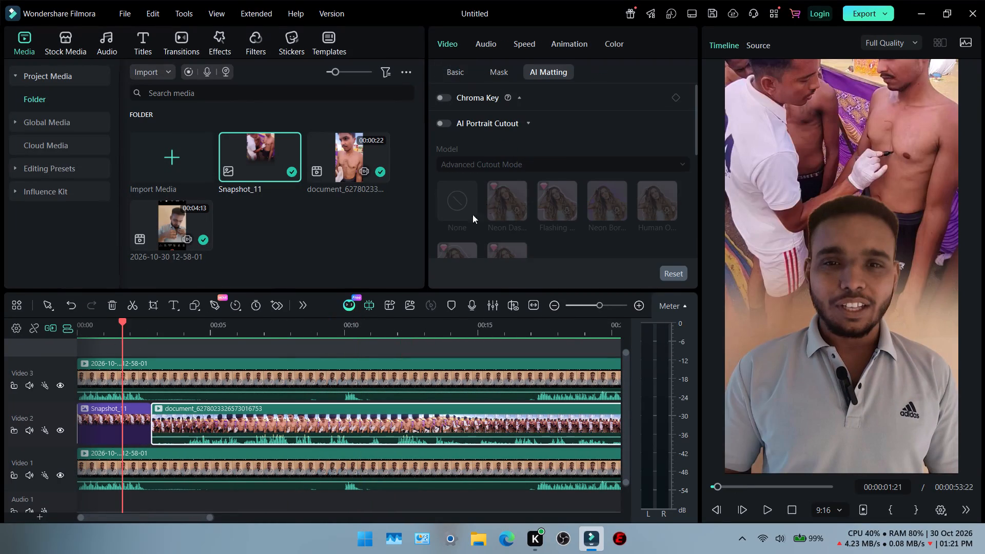
click(521, 41)
click(622, 96)
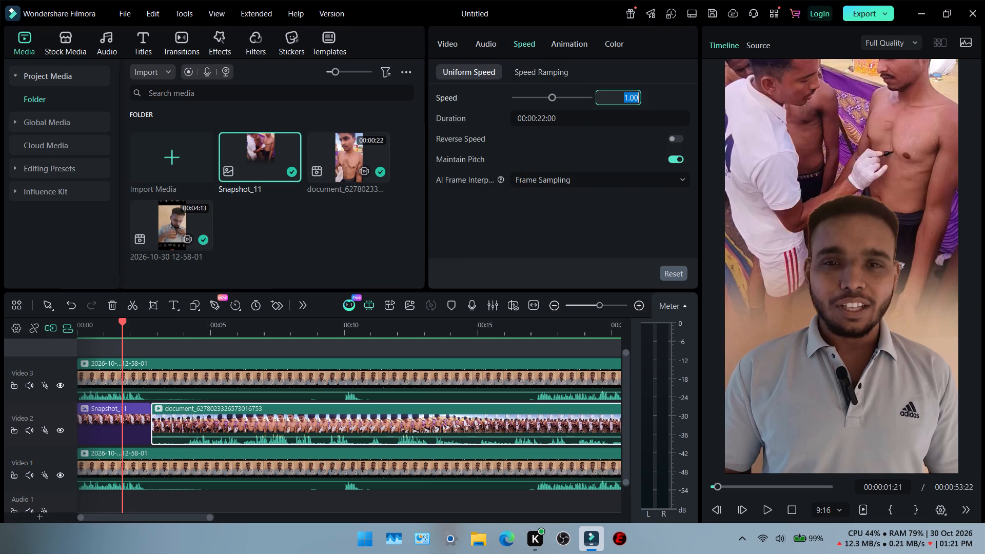
text(1.20)
click(565, 227)
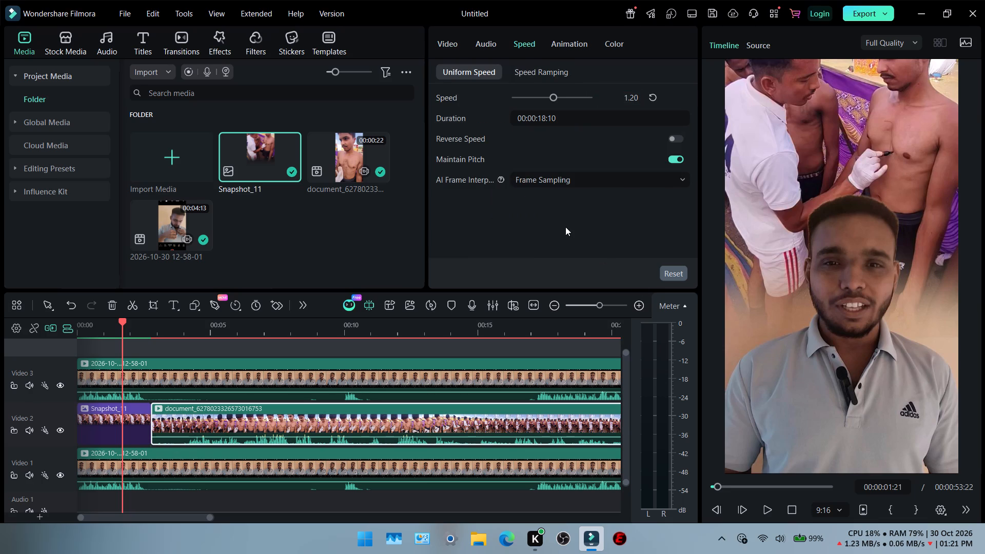
Render the timeline preview and play the sped-up overlay clip behind the speaker to check its timing.
click(134, 329)
key(Return)
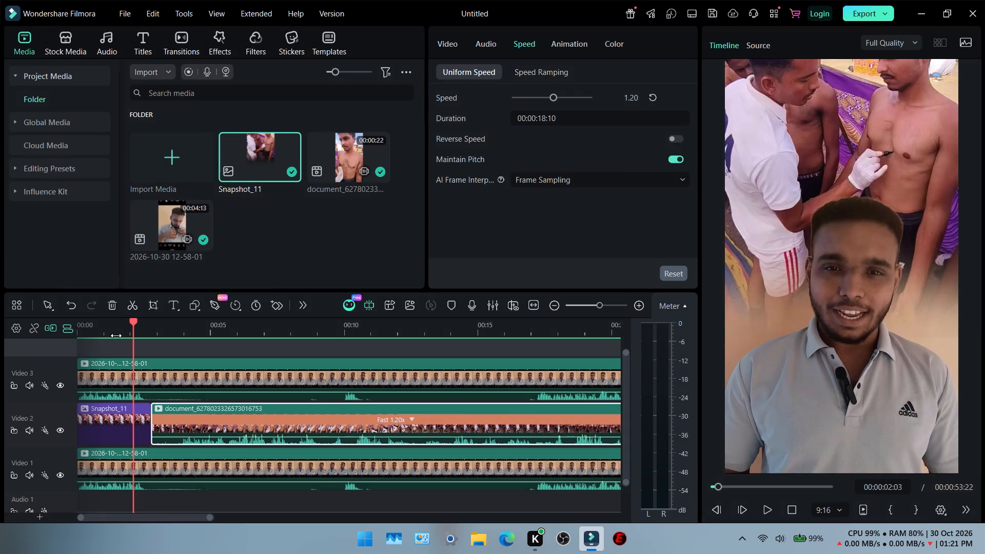
click(115, 335)
key(space)
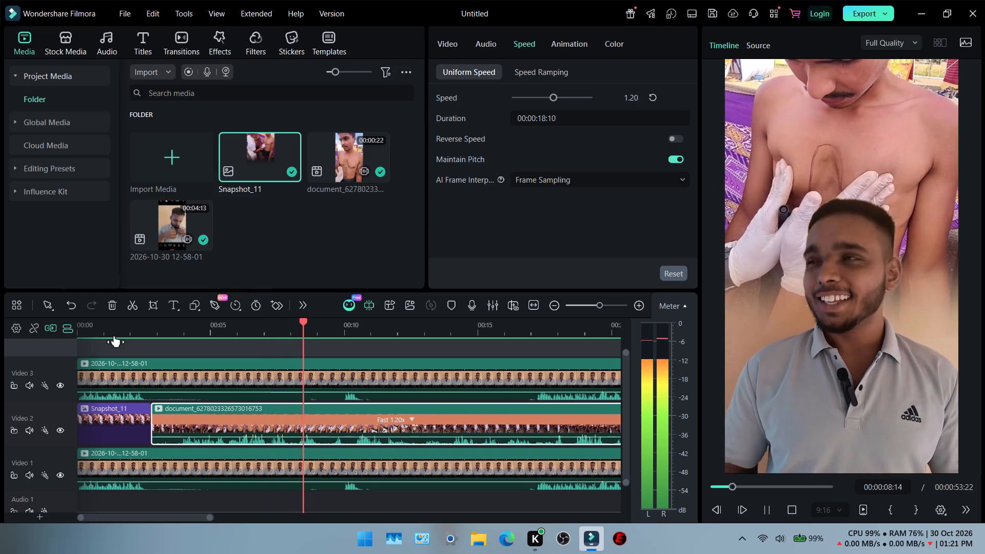
key(space)
scroll(110, 351, right, 3)
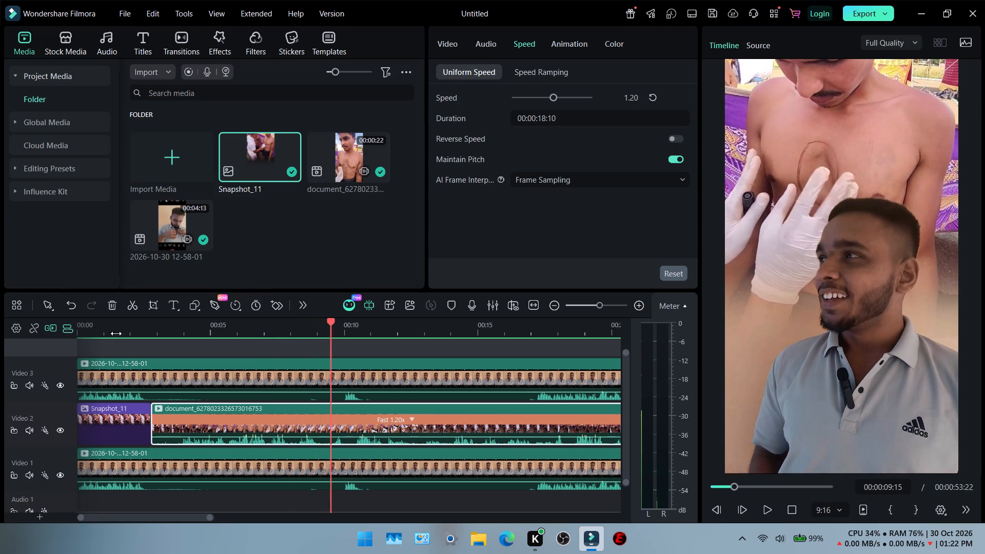
Play the short from the timeline start through the snapshot still and into the overlay clip to check the overlay's pace against the speech.
click(116, 333)
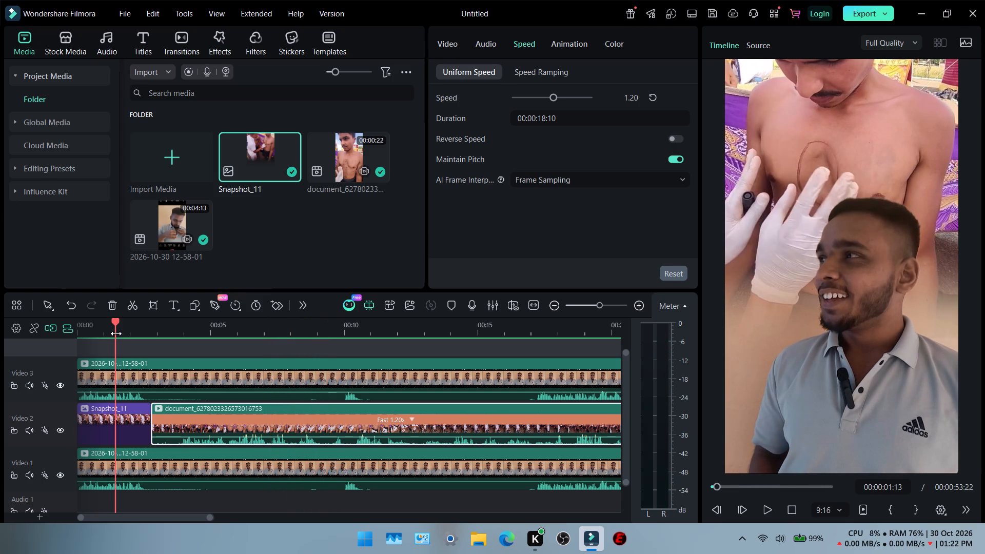
drag(113, 320, 105, 321)
drag(98, 321, 126, 331)
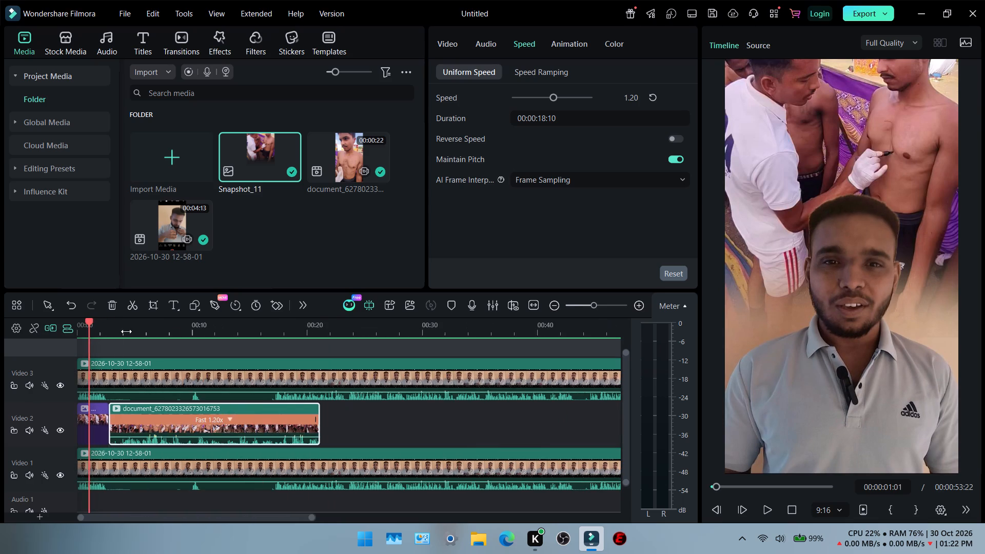
drag(126, 331, 189, 332)
click(319, 321)
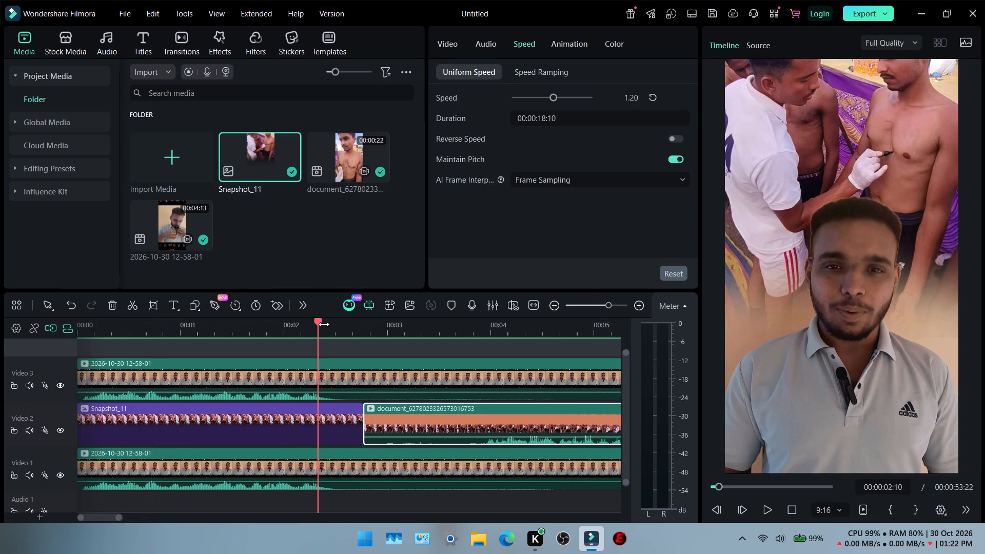
drag(319, 322, 7, 333)
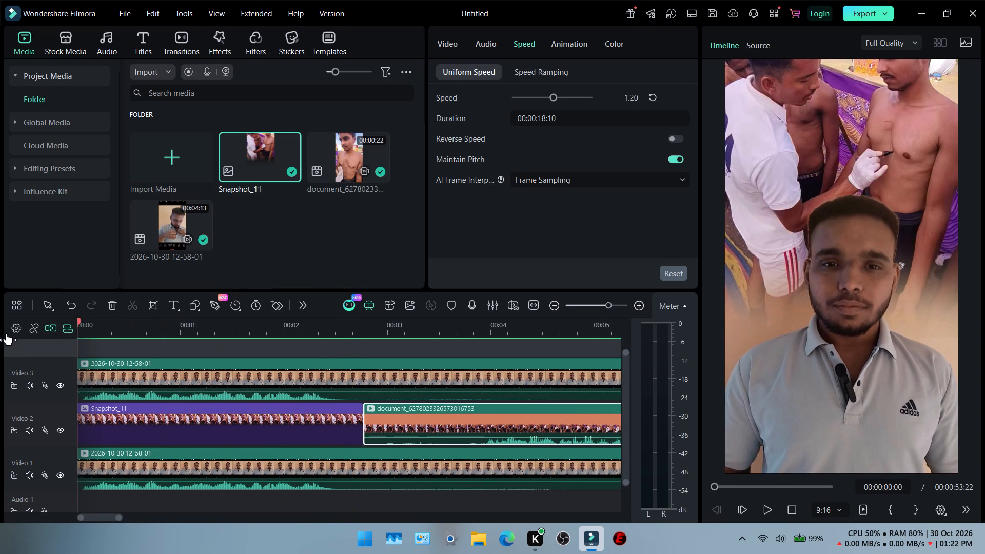
drag(7, 333, 0, 334)
key(space)
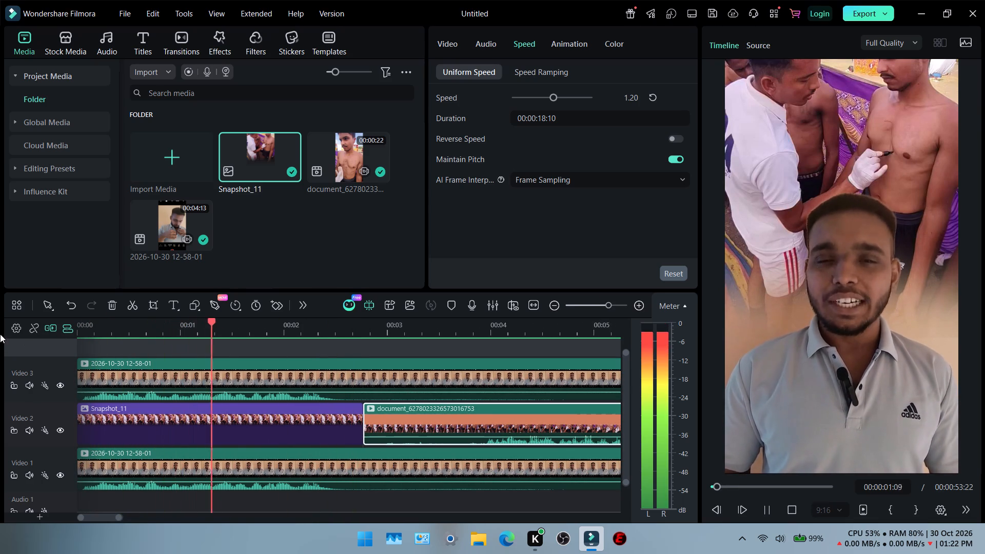
key(space)
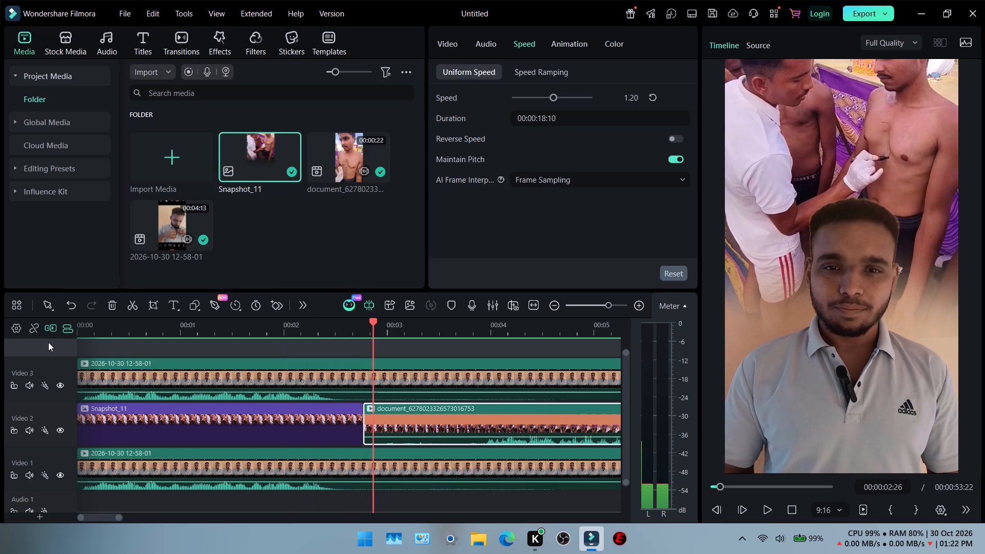
click(121, 331)
key(space)
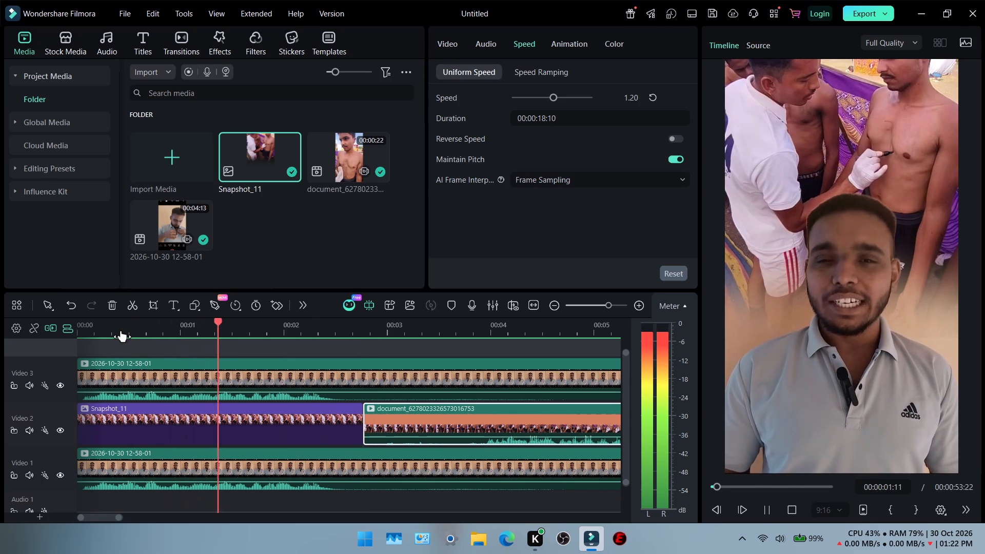
key(space)
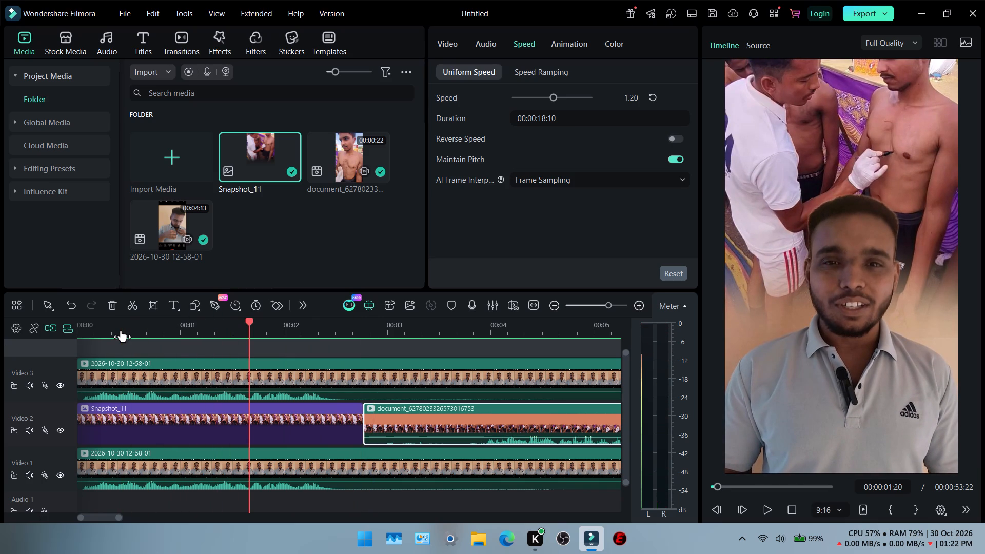
key(space)
key(space)
key(space)
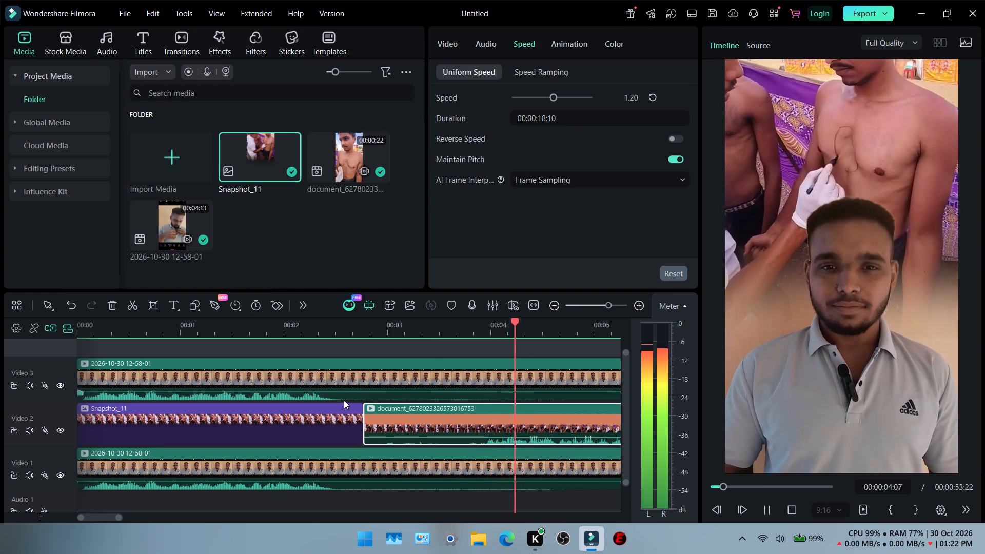
ctrl+scroll(344, 401, down, 7)
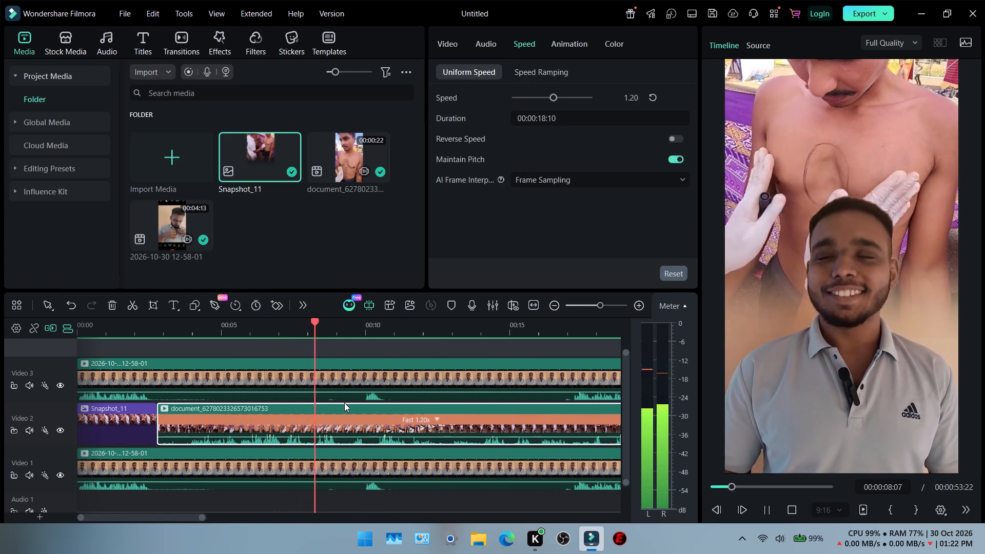
ctrl+scroll(344, 403, down, 1)
key(space)
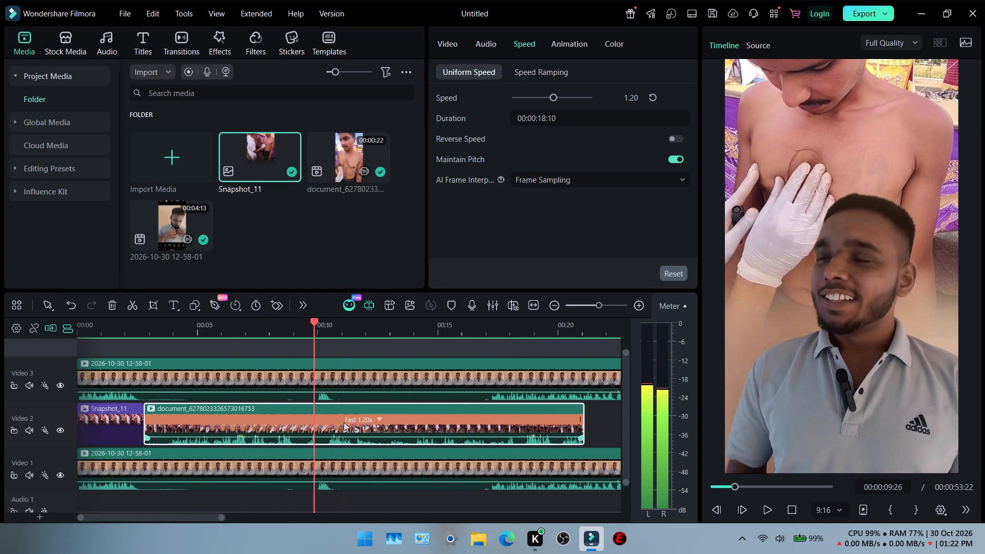
Set the uniform speed of the overlay video clip on Video 2 to 1.40.
click(344, 422)
right_click(344, 422)
click(261, 438)
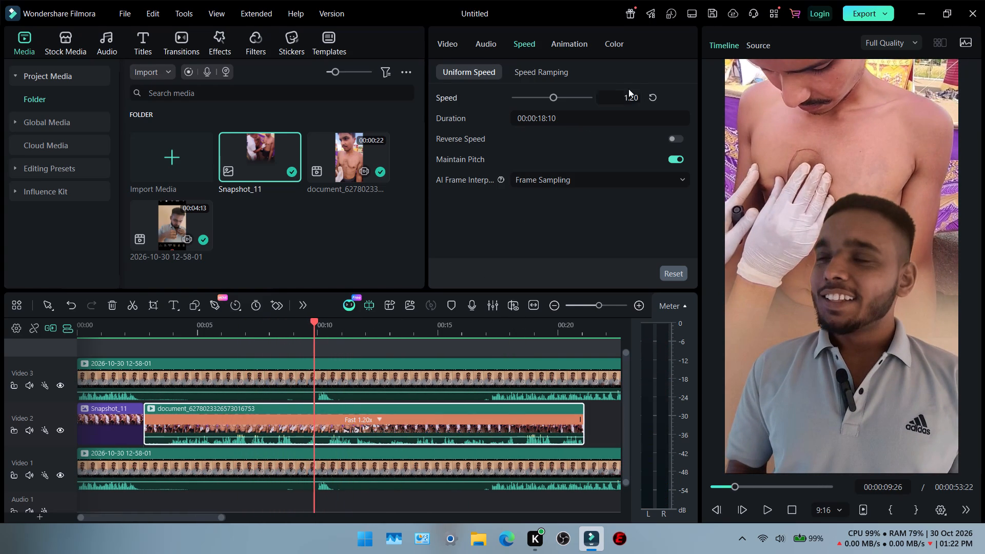
click(637, 97)
text(1.40)
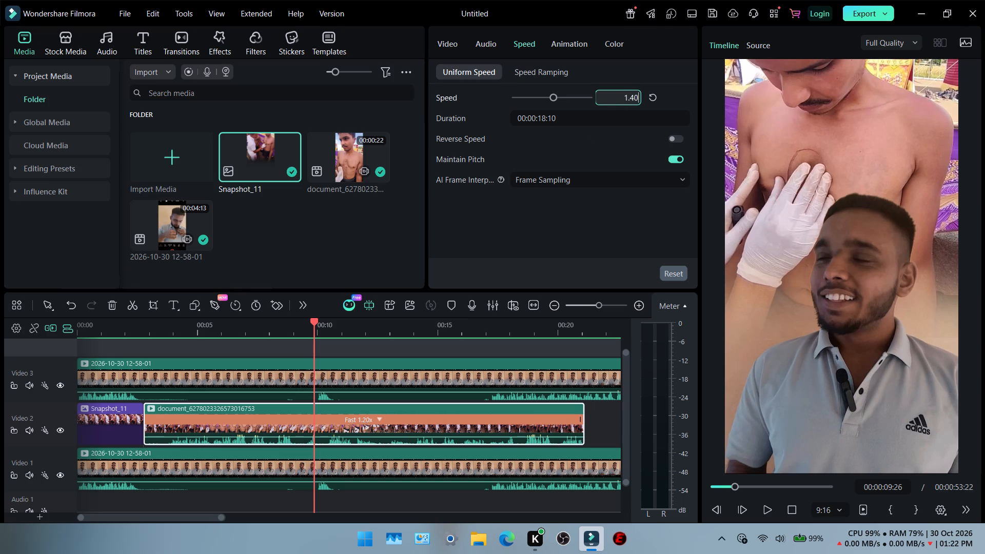
click(558, 240)
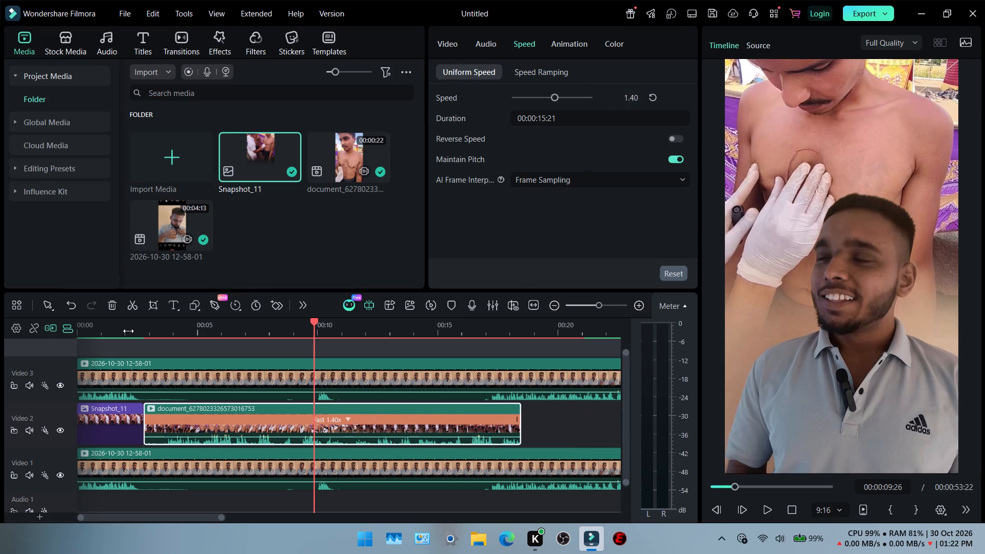
Render the timeline preview and play the overlay clip to check its new timing, replaying the part around 9 seconds.
click(128, 331)
key(Return)
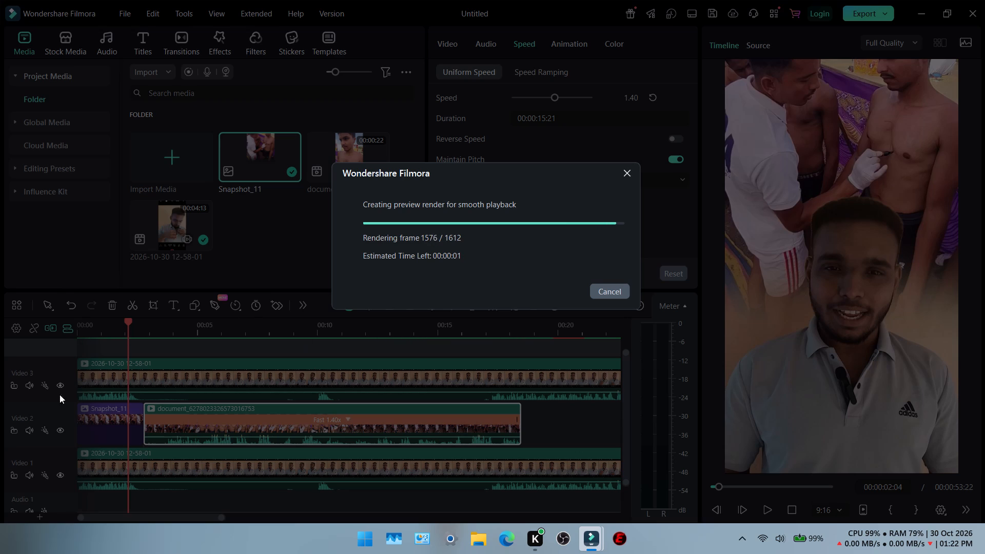
key(space)
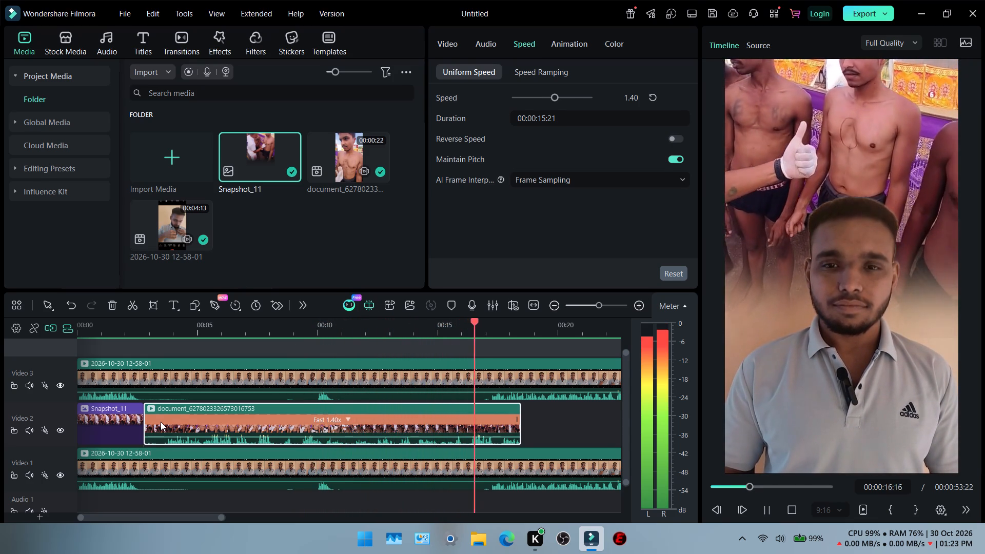
key(space)
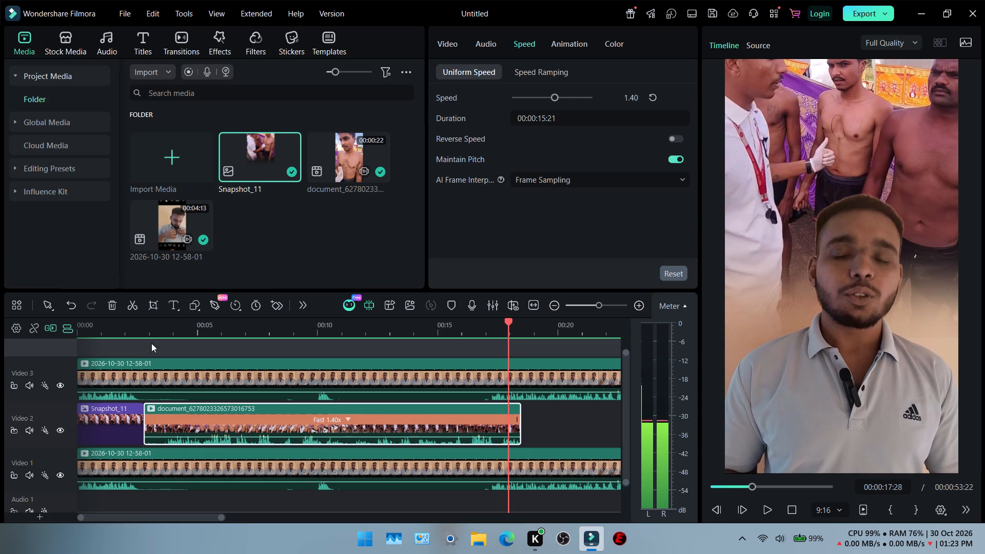
click(284, 331)
key(space)
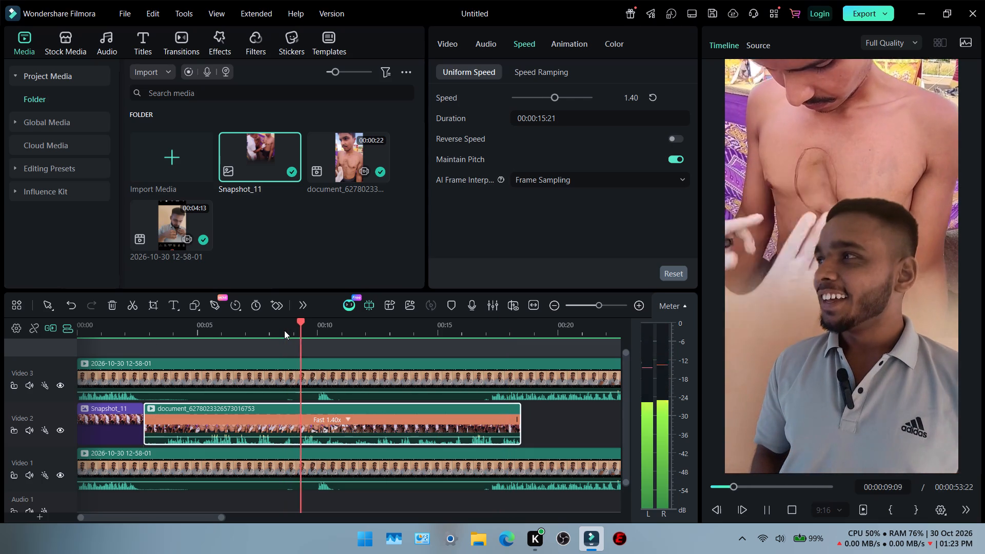
key(space)
key(space)
key(space)
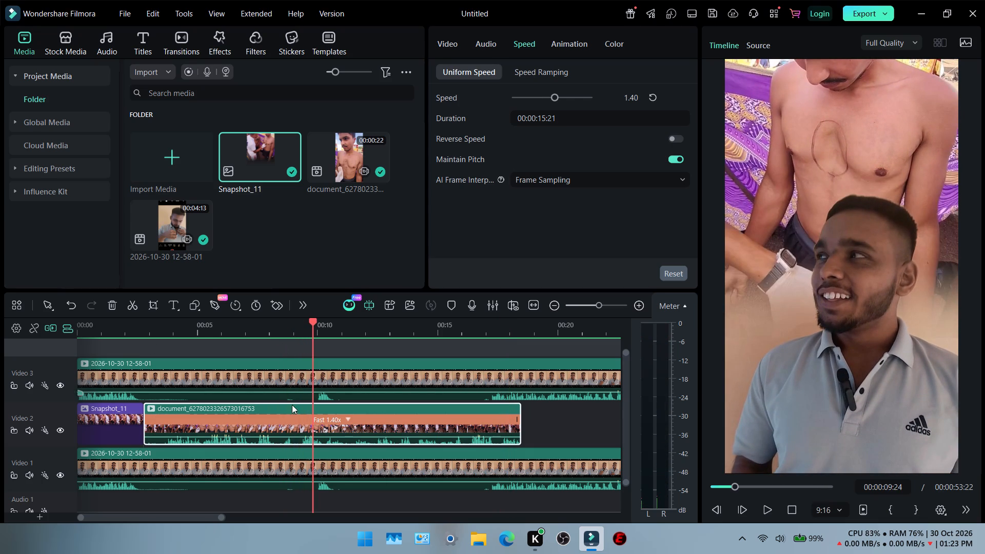
Split the speaker clip on Video 1 at 00:00:09:24.
click(326, 463)
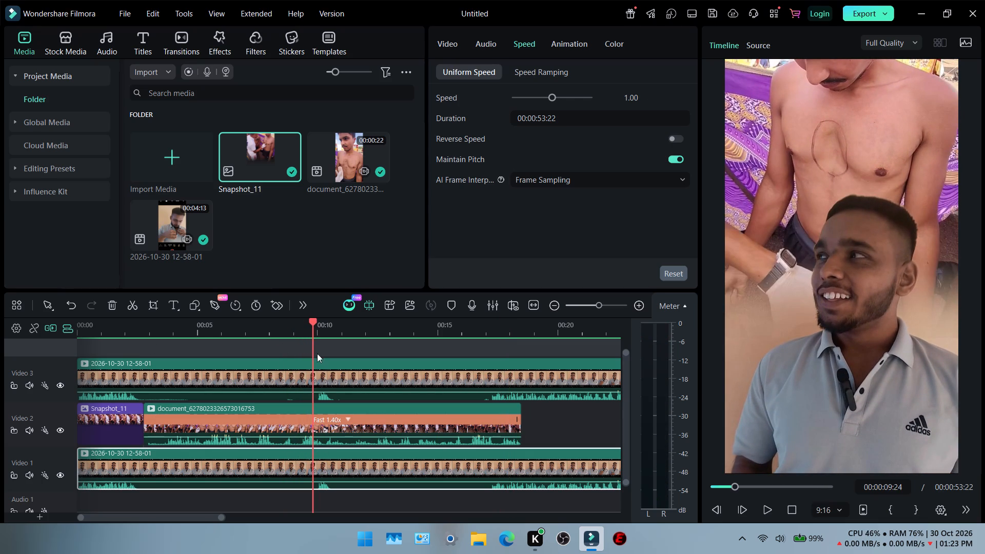
click(333, 328)
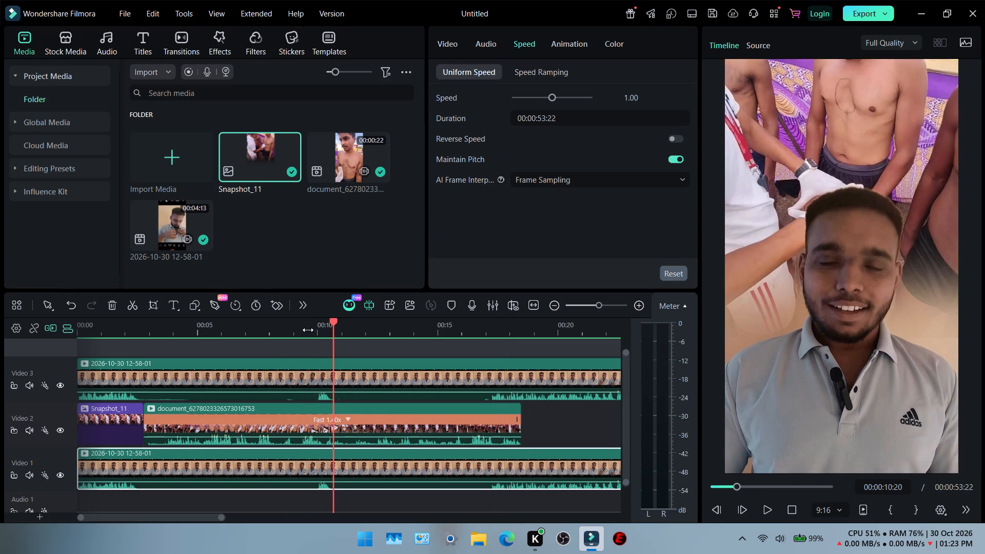
click(308, 330)
click(312, 329)
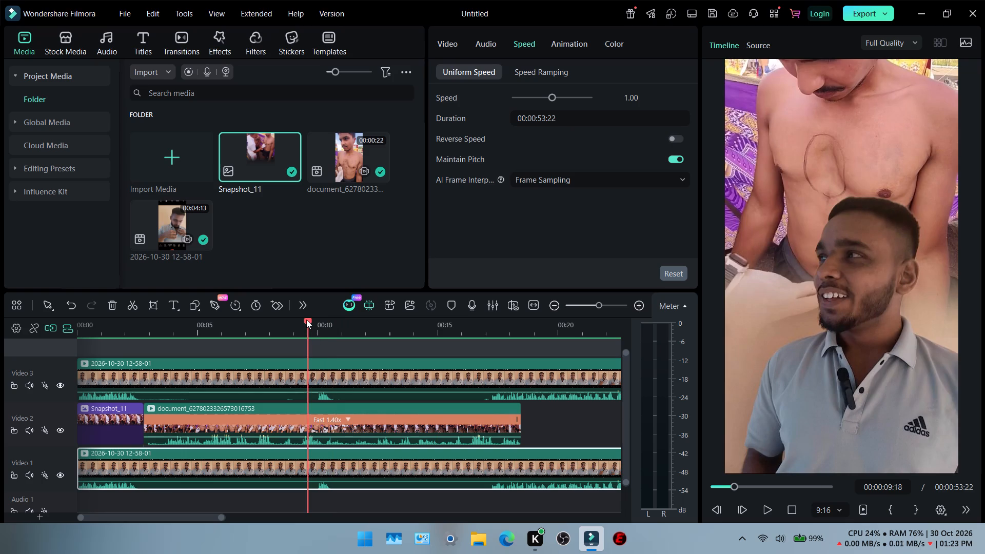
drag(306, 320, 312, 321)
click(309, 326)
click(313, 329)
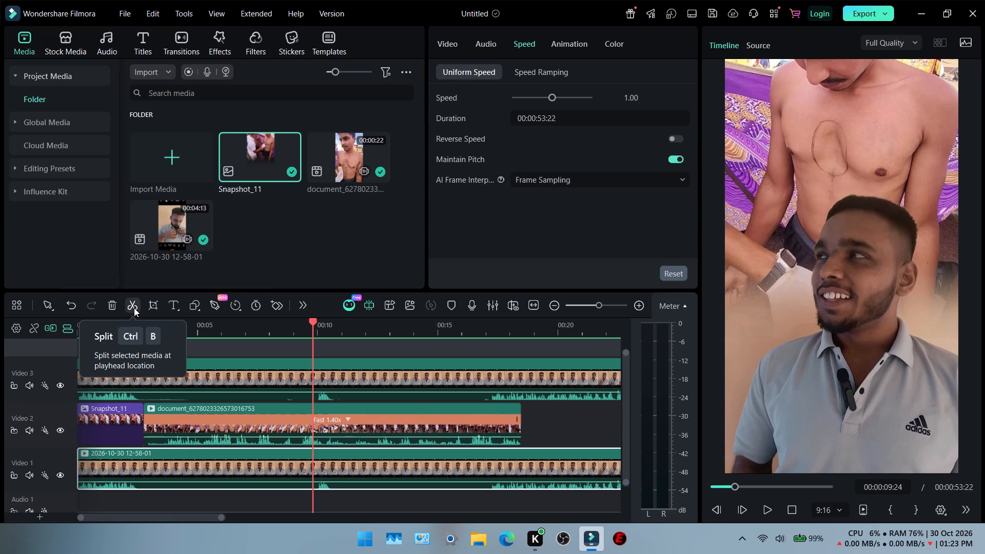
click(134, 308)
Replay the stretch from about 6 to 11 seconds in short bursts to find where the speaker's pause should be cut.
click(280, 339)
click(259, 334)
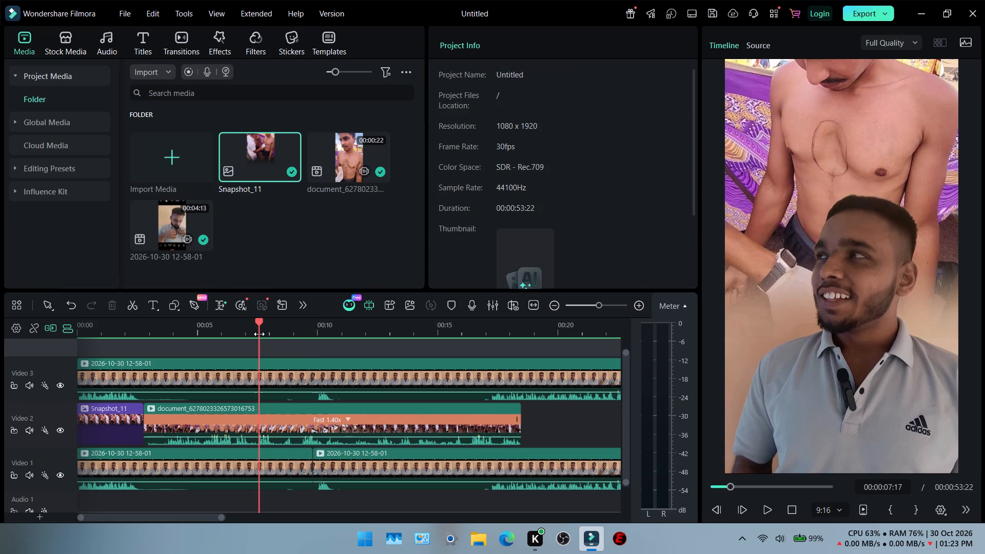
key(space)
key(space)
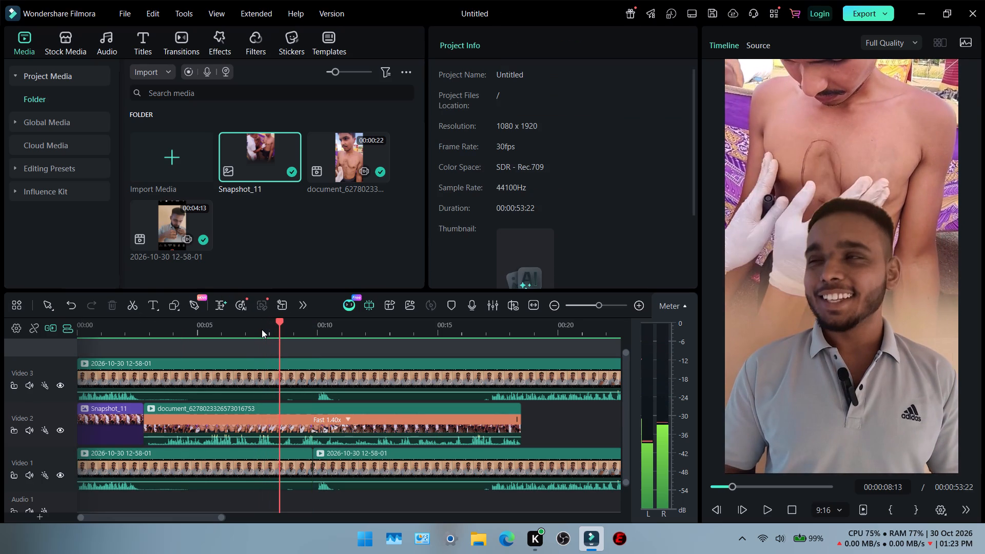
key(space)
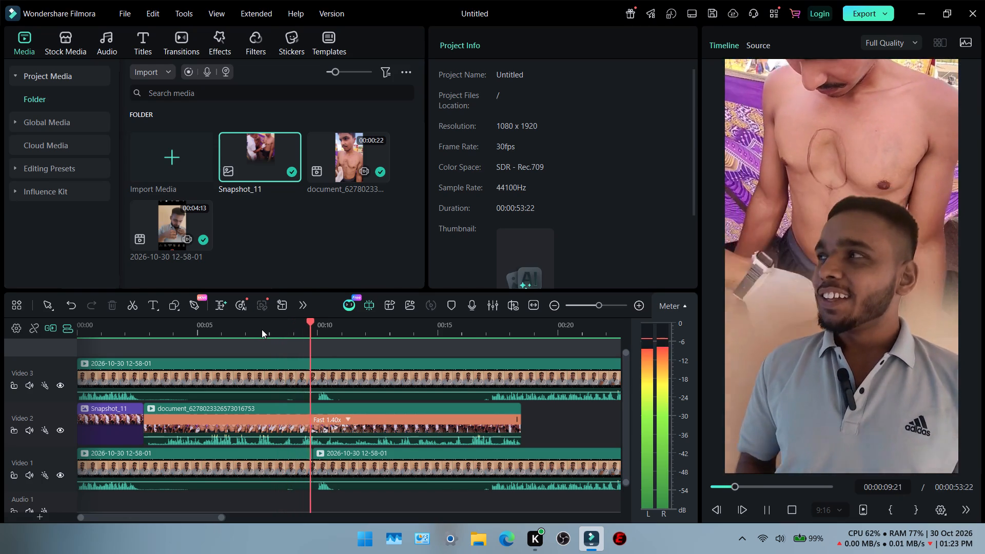
key(space)
click(237, 329)
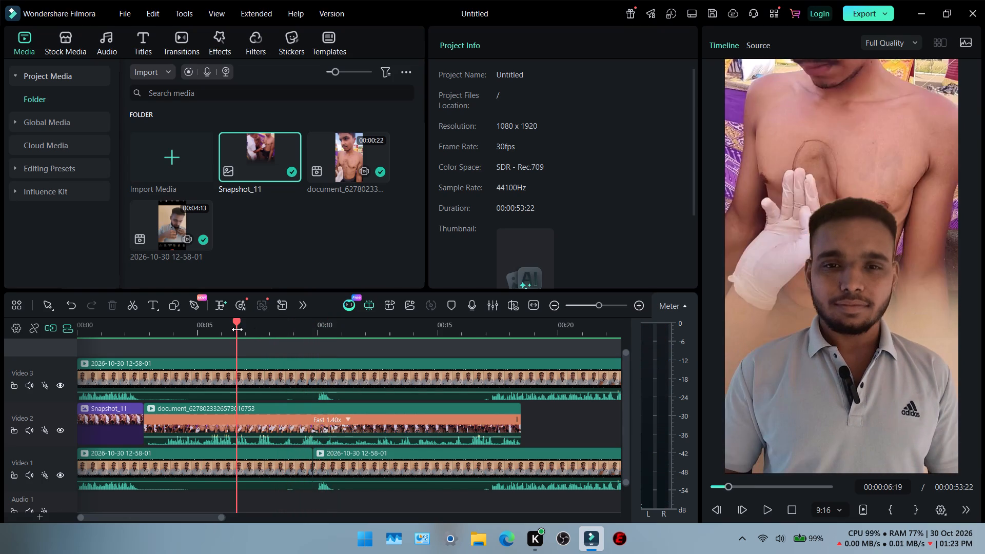
key(space)
key(space)
key(space)
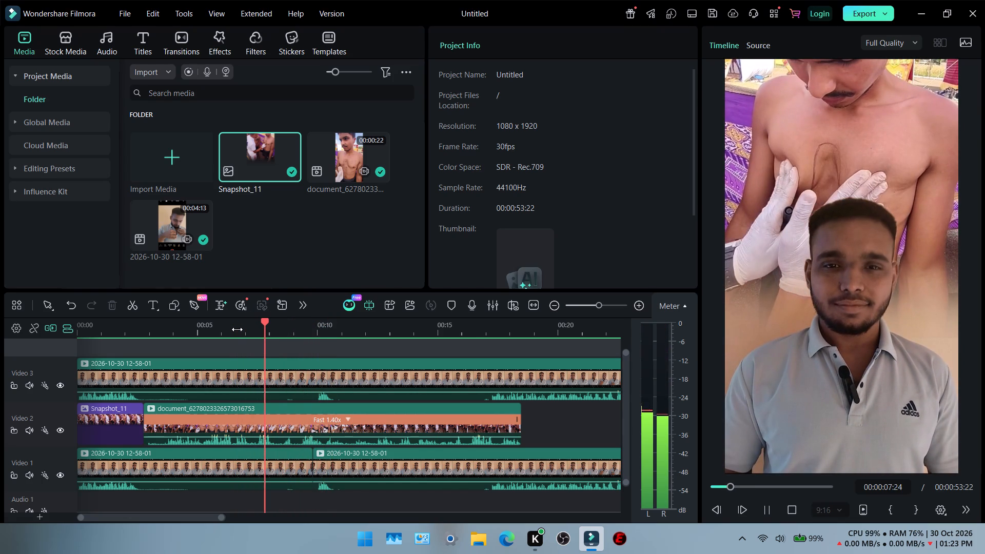
key(space)
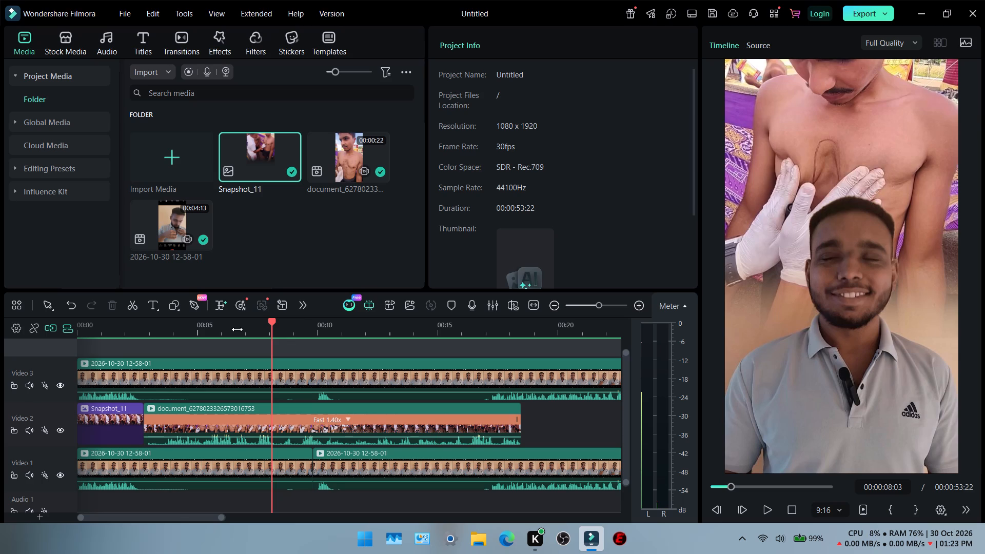
key(space)
key(space)
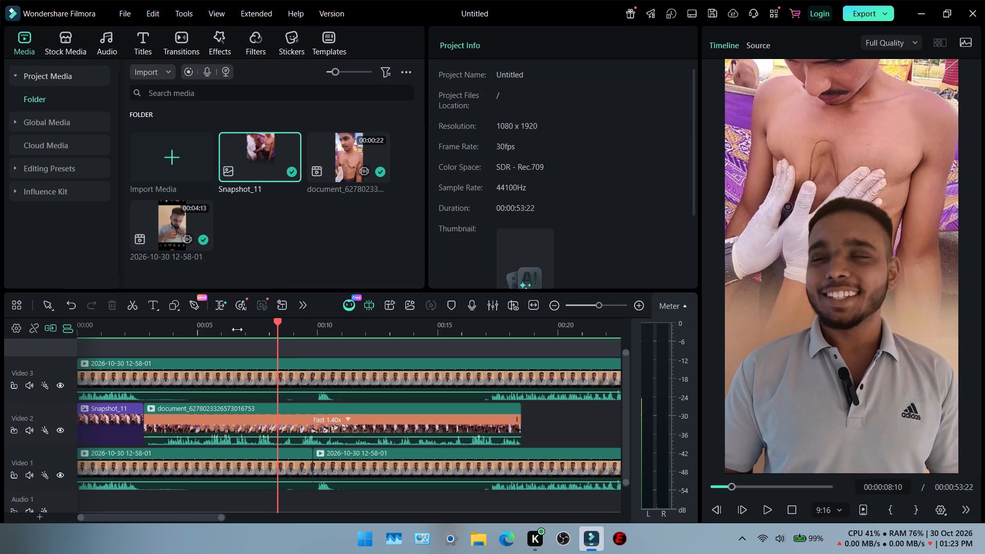
key(space)
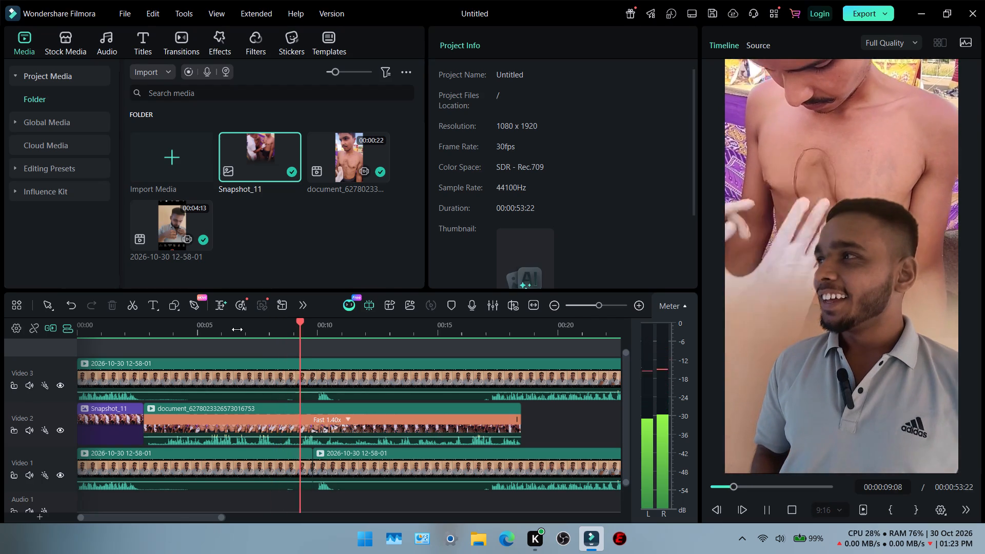
key(space)
key(space)
key(space)
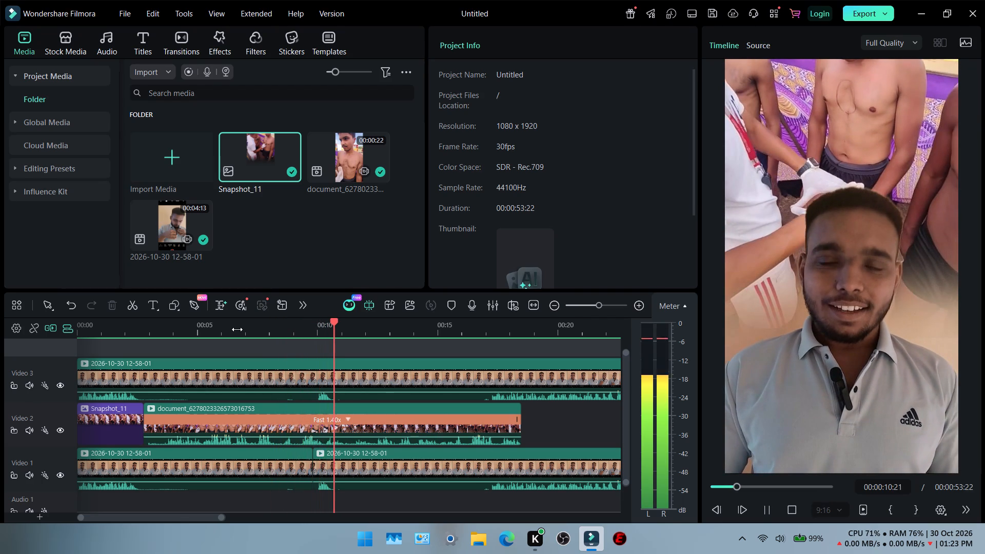
click(261, 333)
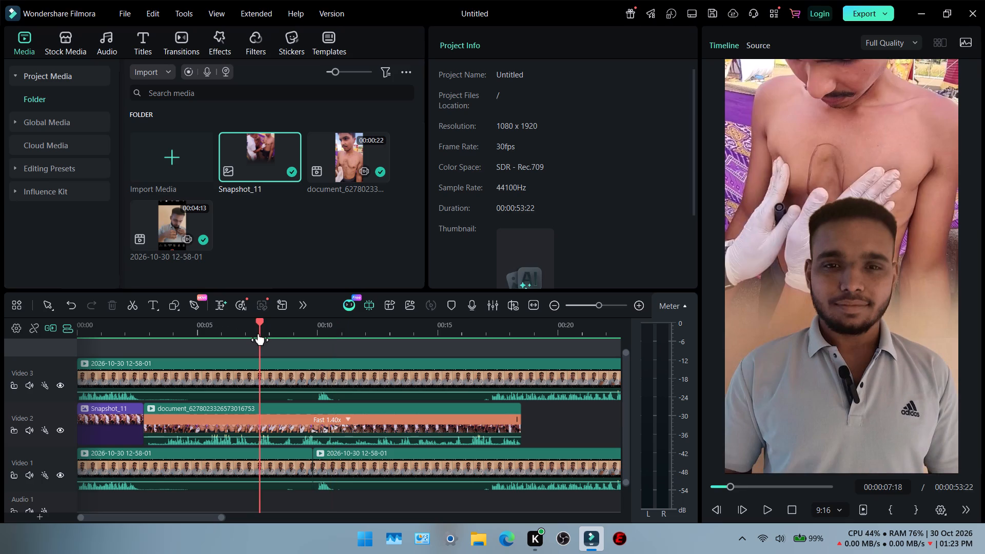
key(space)
key(space)
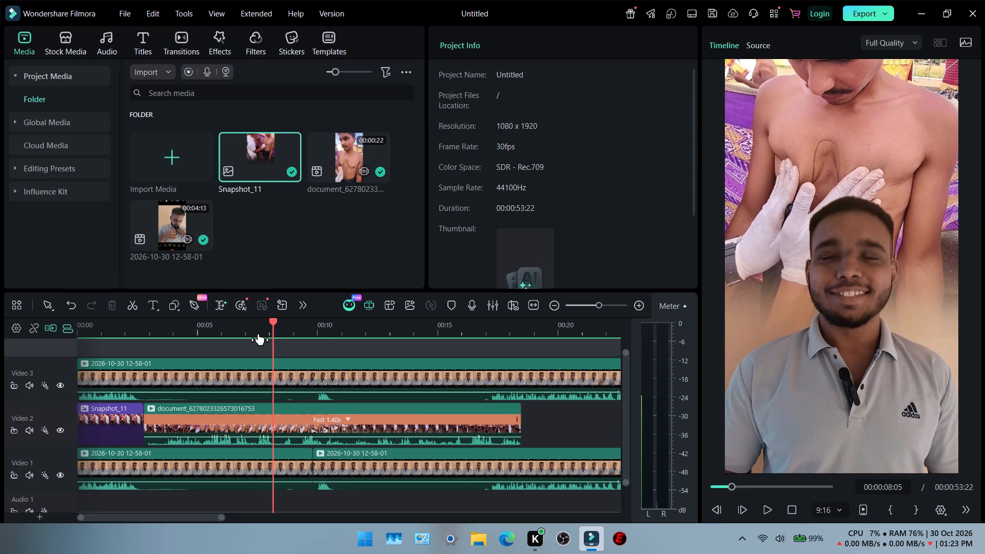
key(space)
key(space)
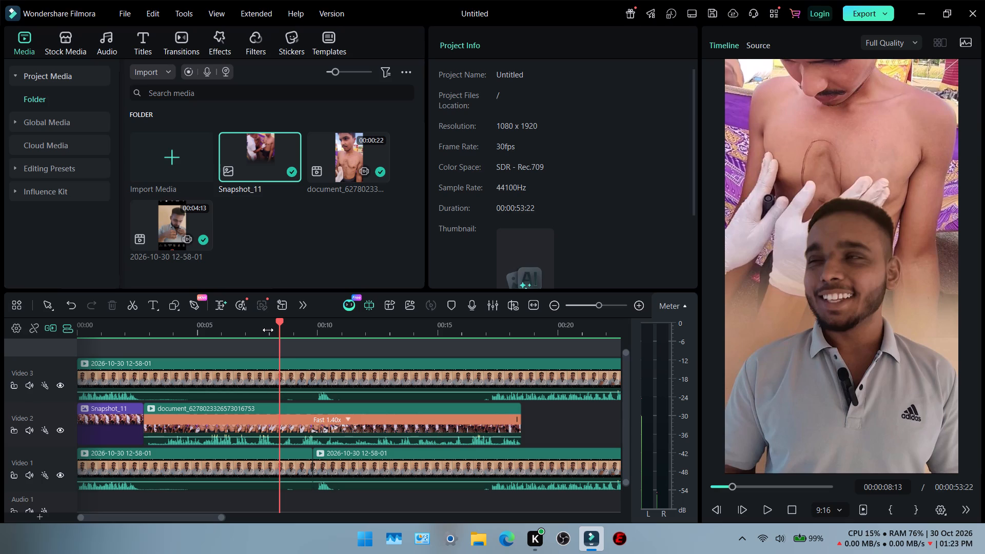
key(space)
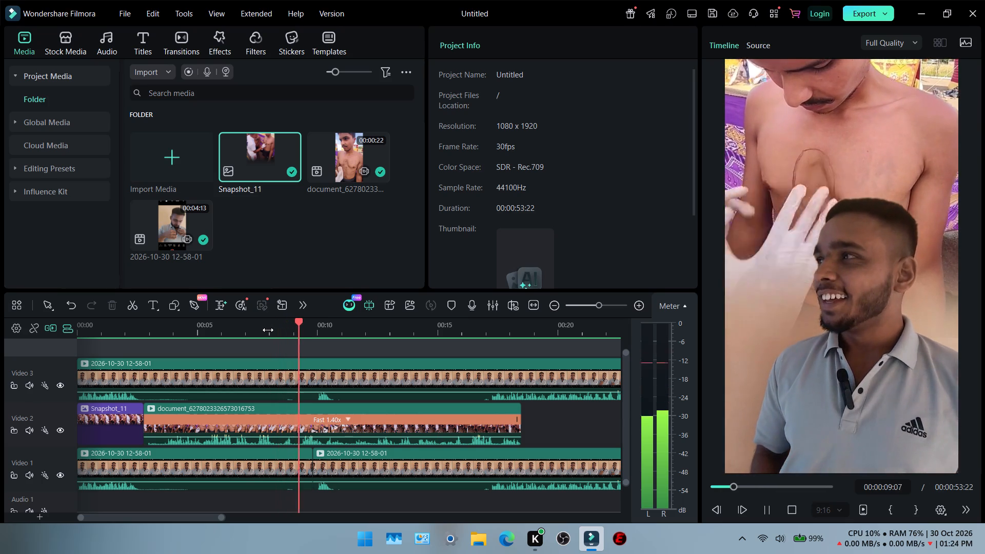
key(space)
key(space)
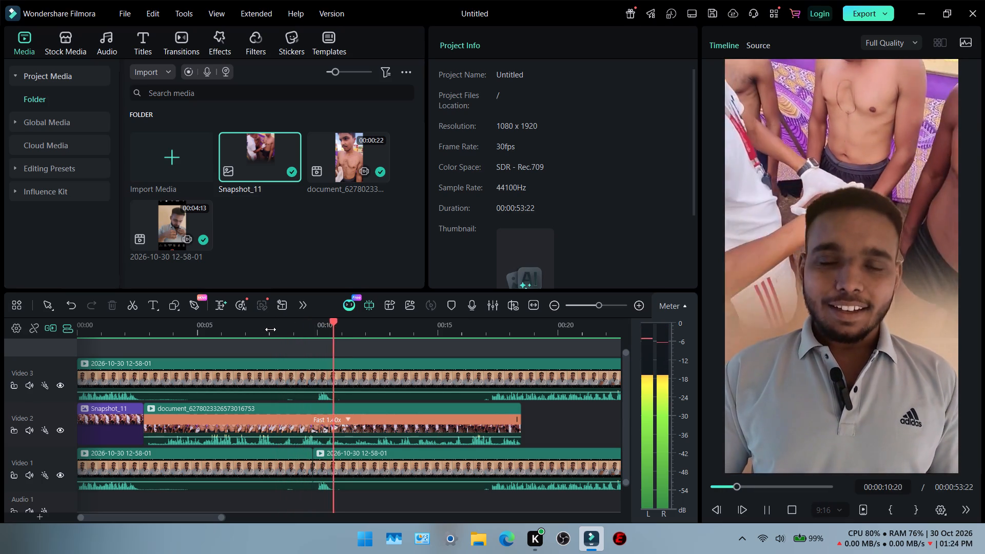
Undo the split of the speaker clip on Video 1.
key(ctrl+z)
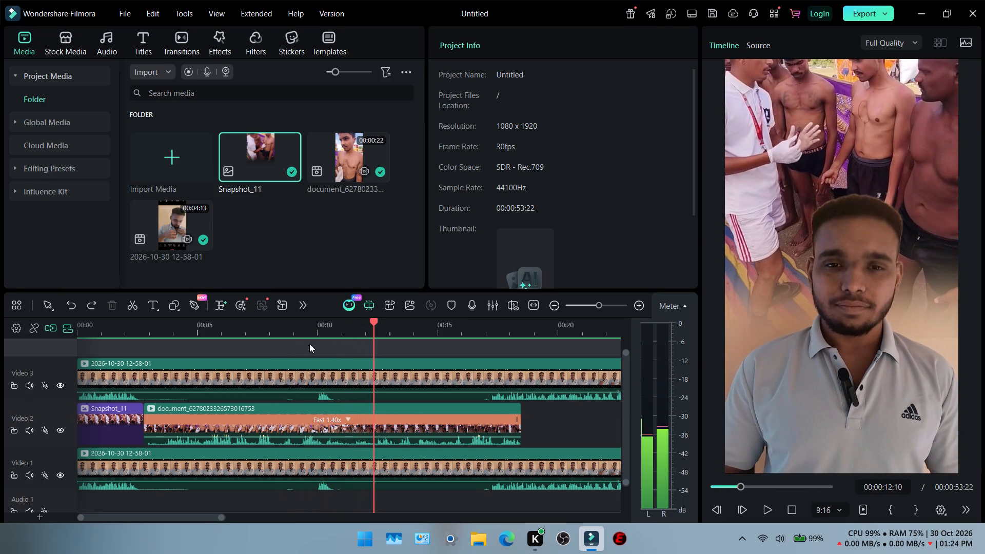
Locate the end of the spoken phrase and split the clips on all three video tracks at 00:00:08:10.
click(282, 332)
key(space)
key(space)
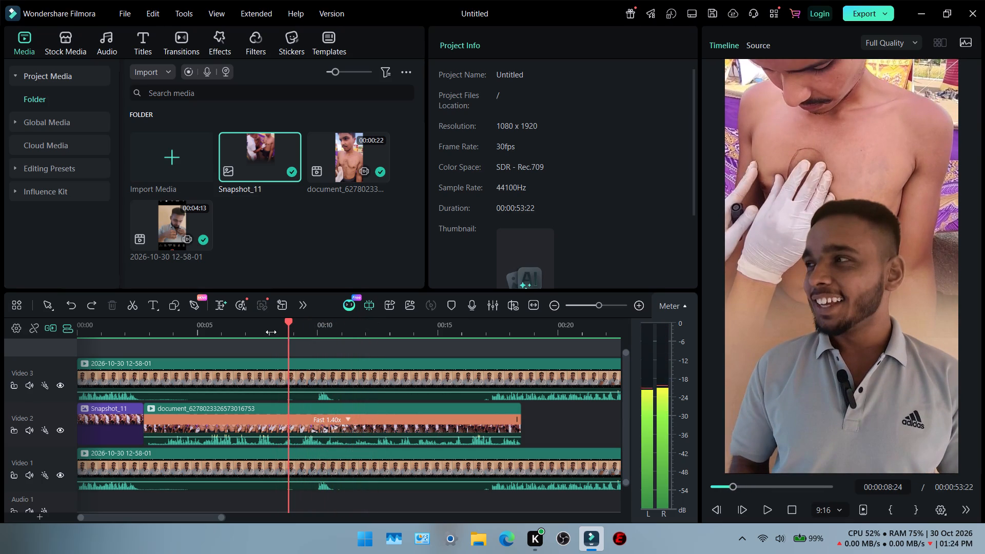
click(240, 331)
key(space)
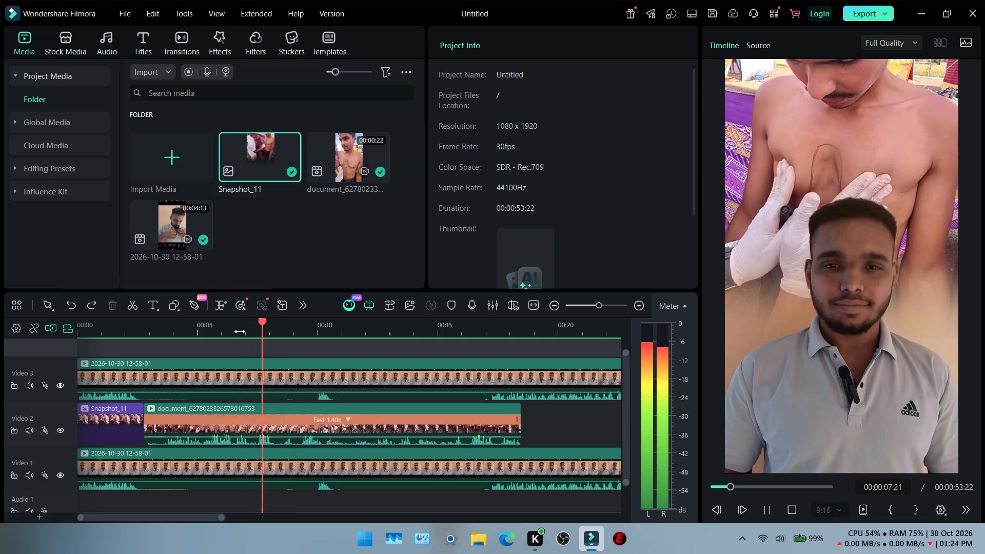
key(space)
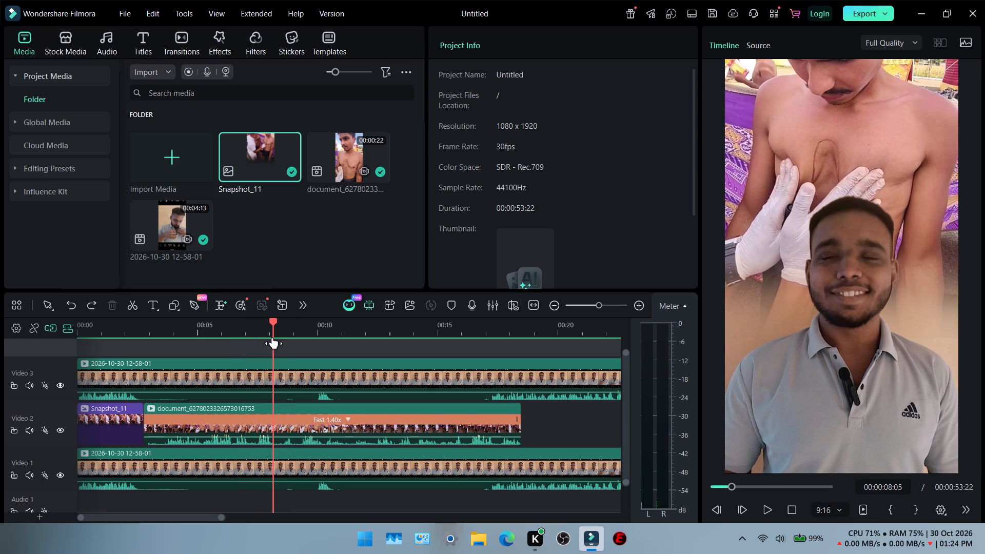
key(space)
key(space)
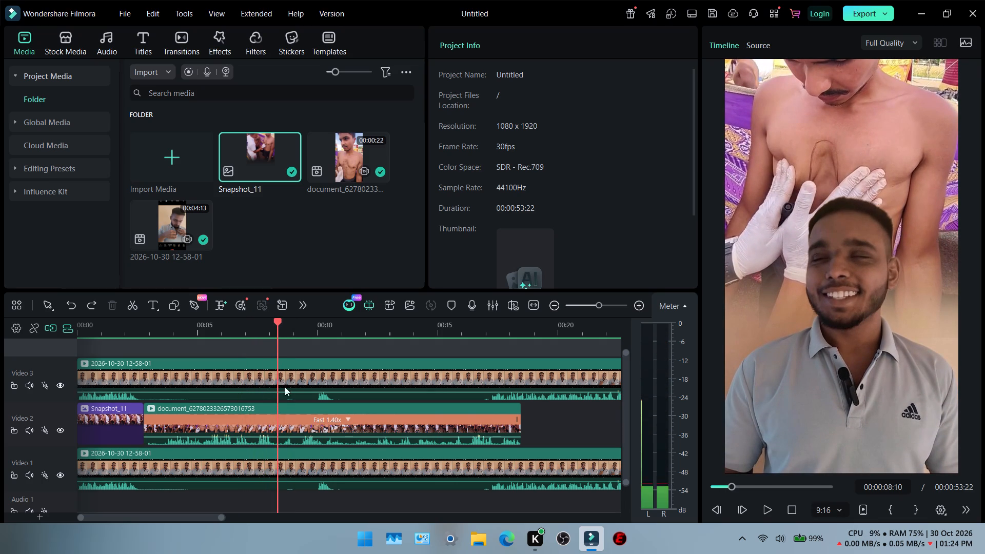
click(133, 306)
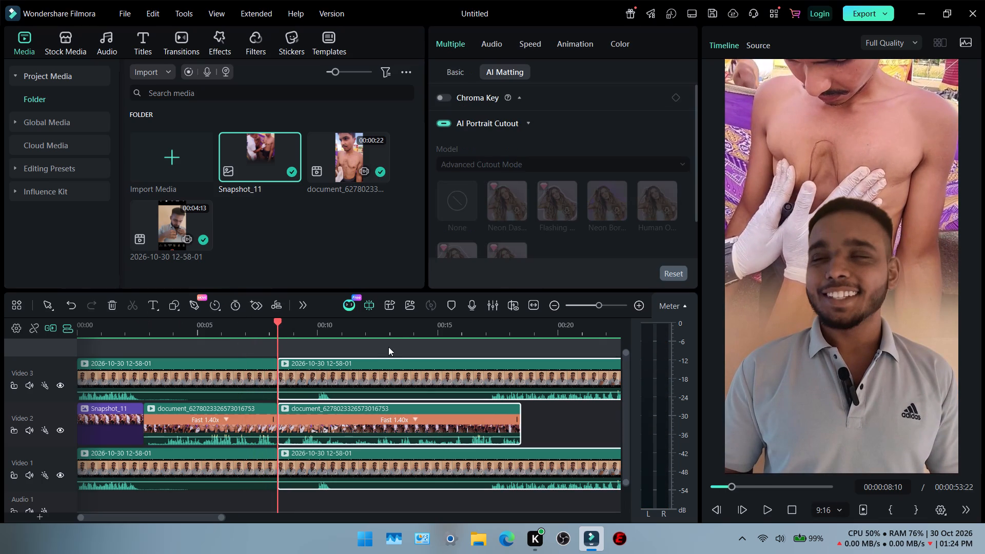
Split the clips on all three video tracks again at 00:00:17:00, just before the speech resumes.
click(464, 331)
click(486, 330)
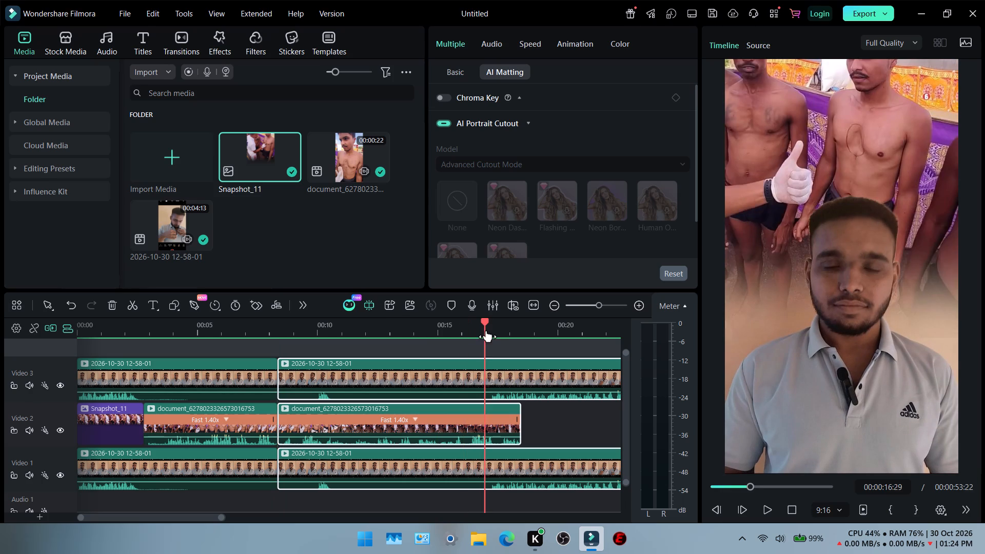
click(491, 330)
click(484, 332)
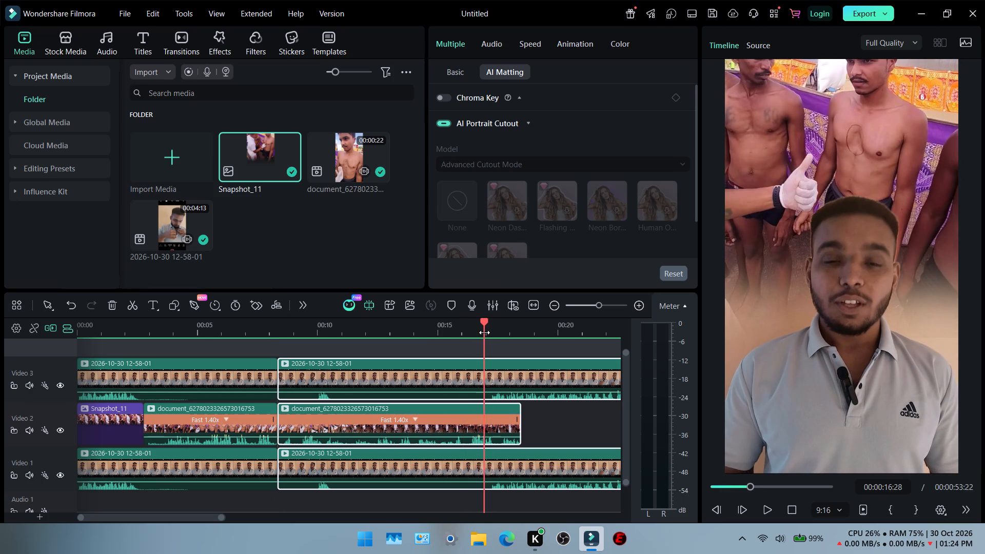
click(486, 333)
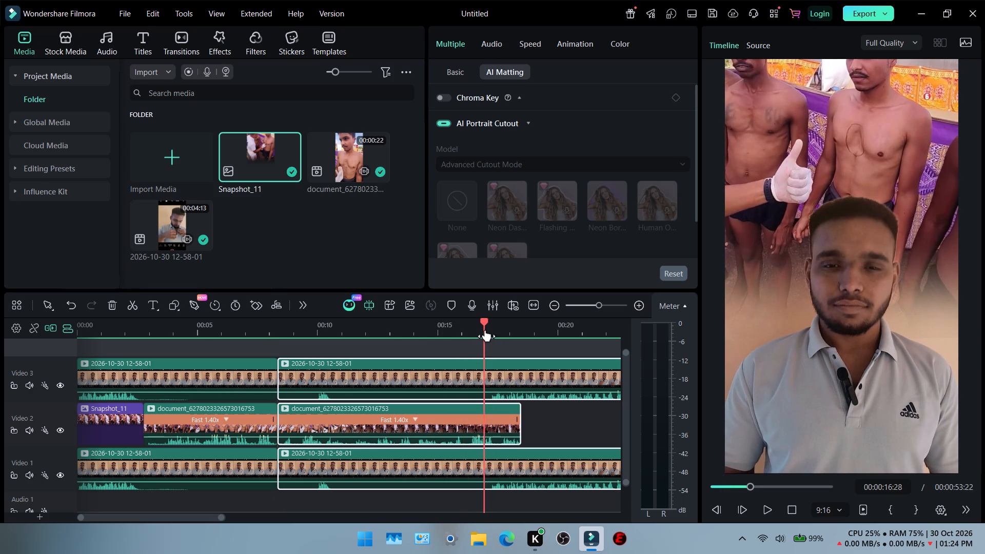
double_click(484, 322)
click(484, 322)
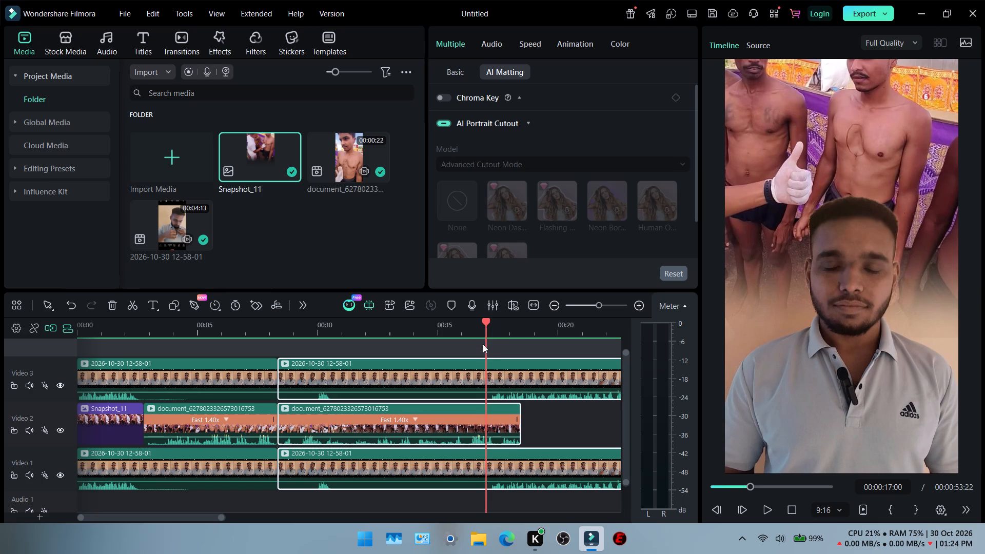
ctrl+scroll(430, 399, down, 4)
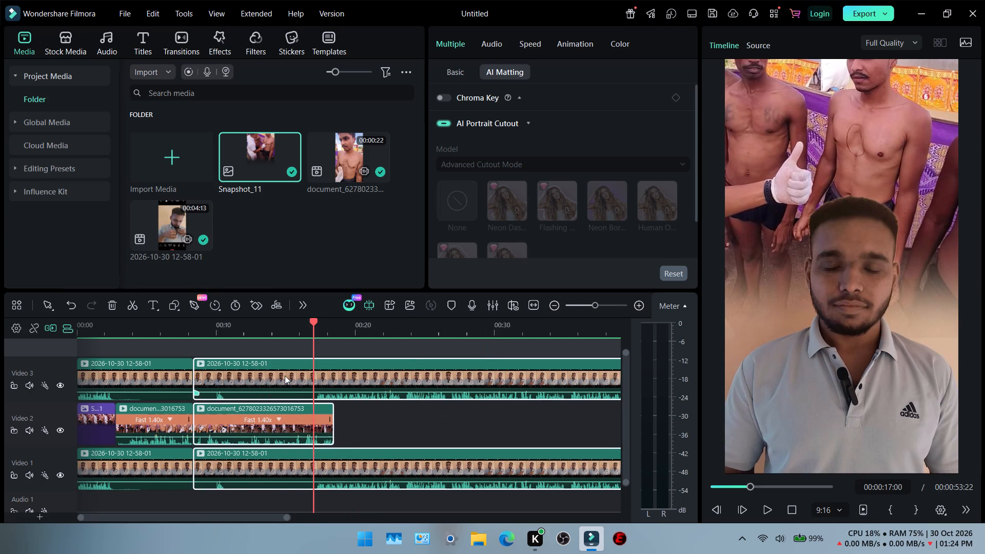
double_click(134, 303)
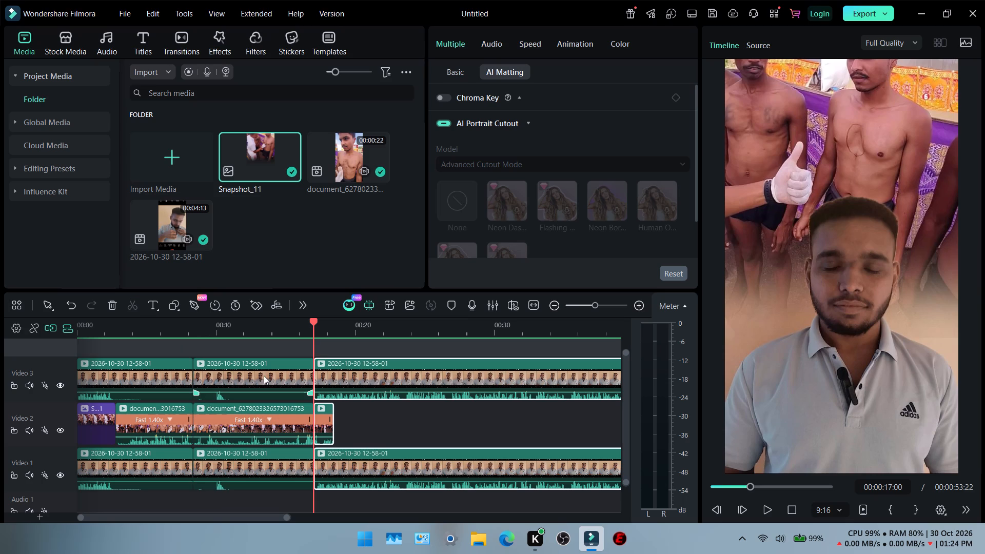
Delete the segments between 00:00:08:10 and 00:00:17:00 on Video 3, Video 2 and Video 1.
click(264, 375)
key(Delete)
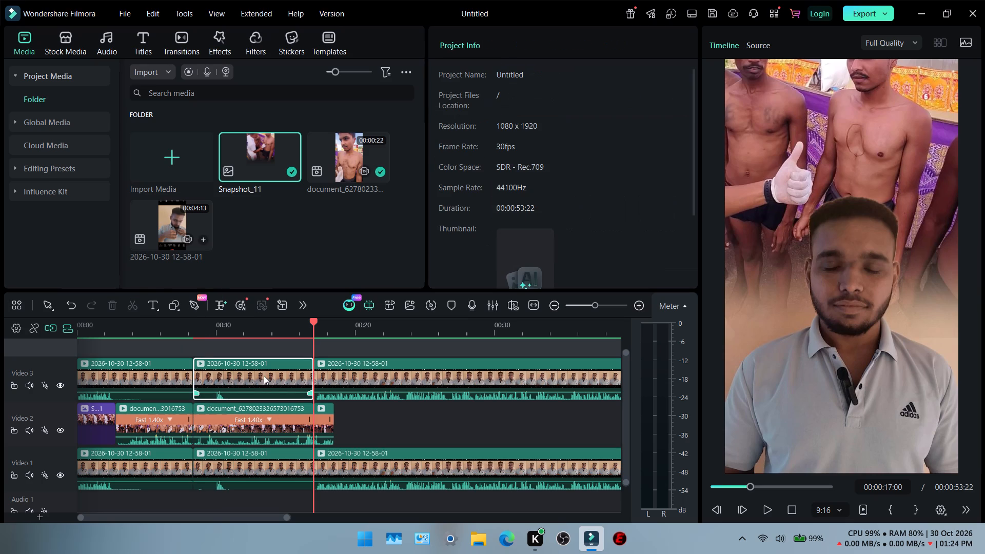
double_click(255, 416)
key(Delete)
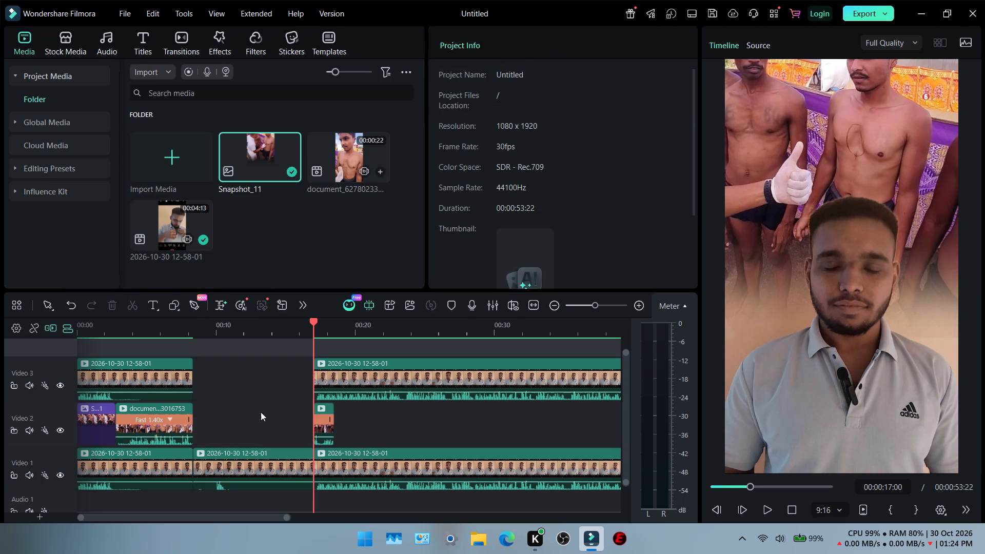
click(249, 456)
key(Delete)
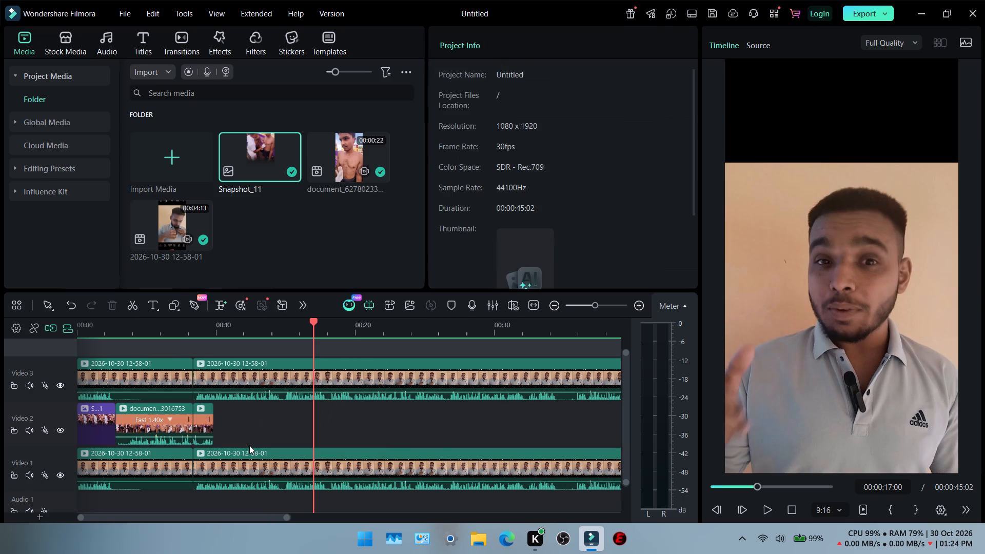
Play the short from the new cut at about 8 seconds to about 41 seconds to review the join and the remaining speech.
click(194, 332)
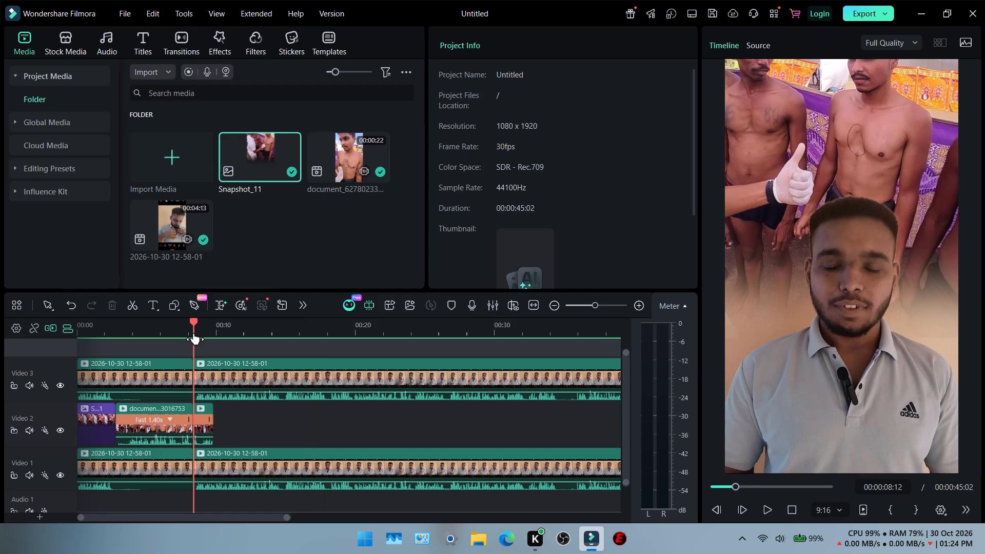
click(201, 414)
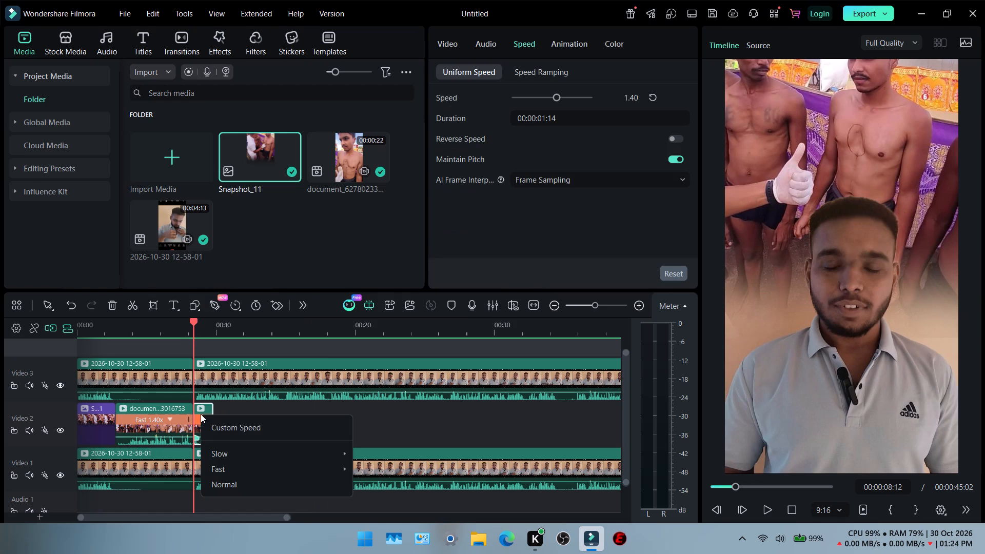
click(238, 325)
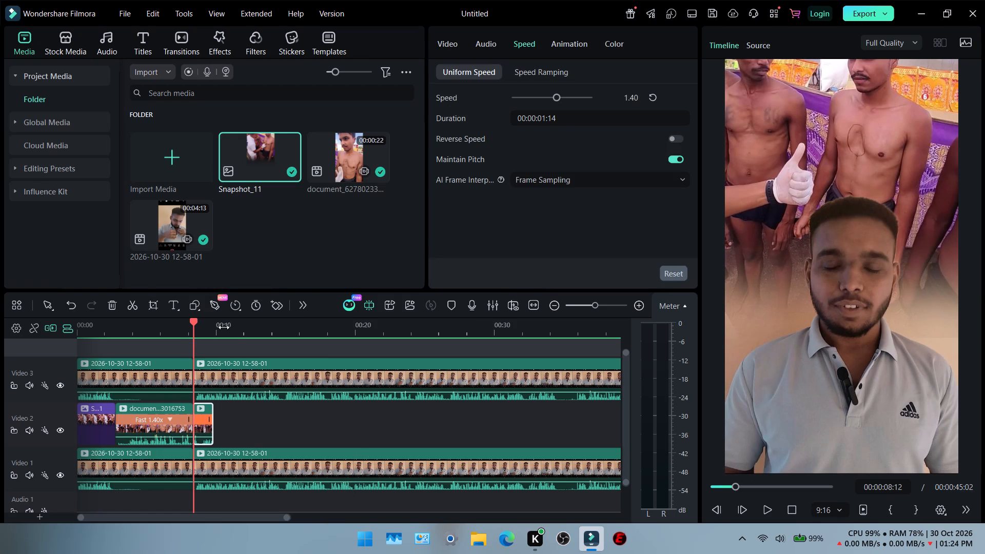
key(space)
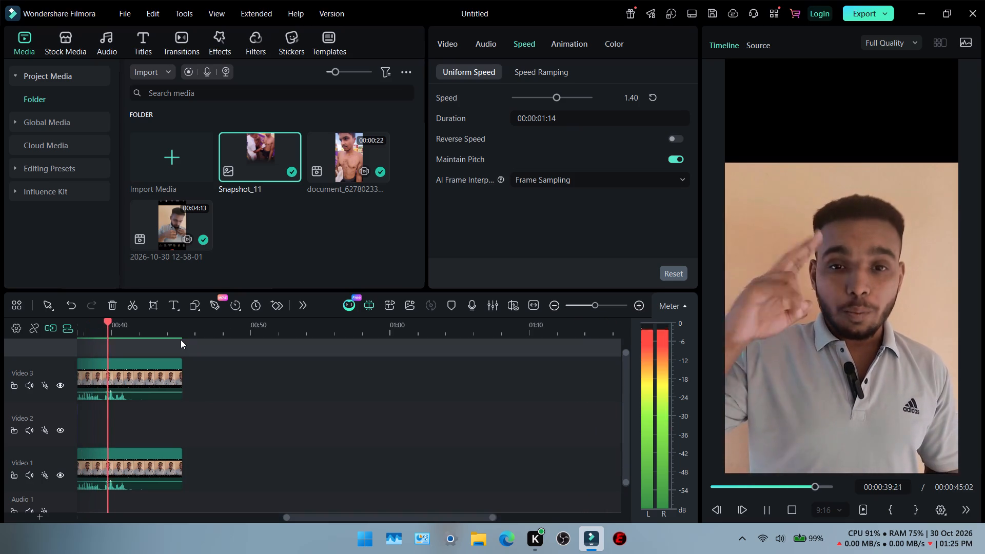
key(space)
key(space)
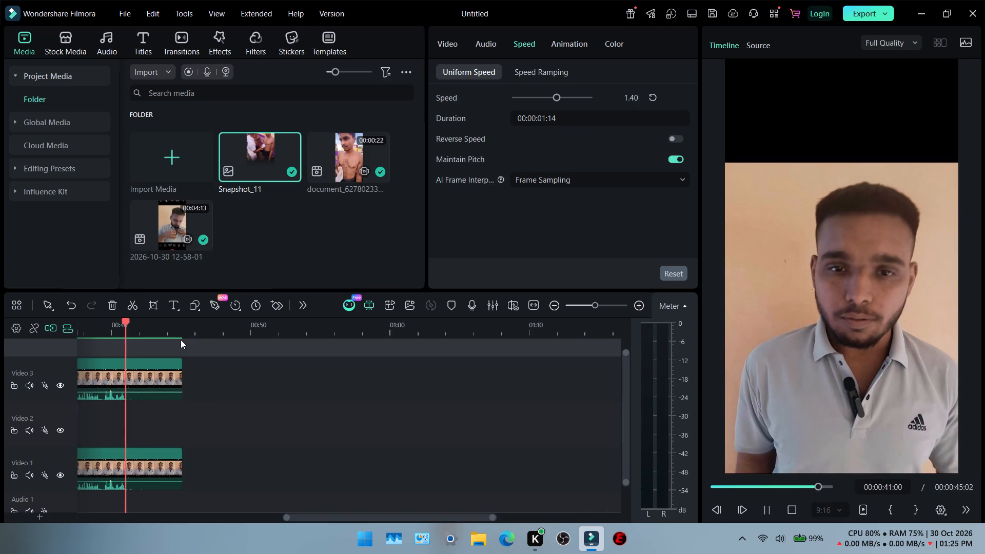
key(space)
scroll(163, 340, right, 3)
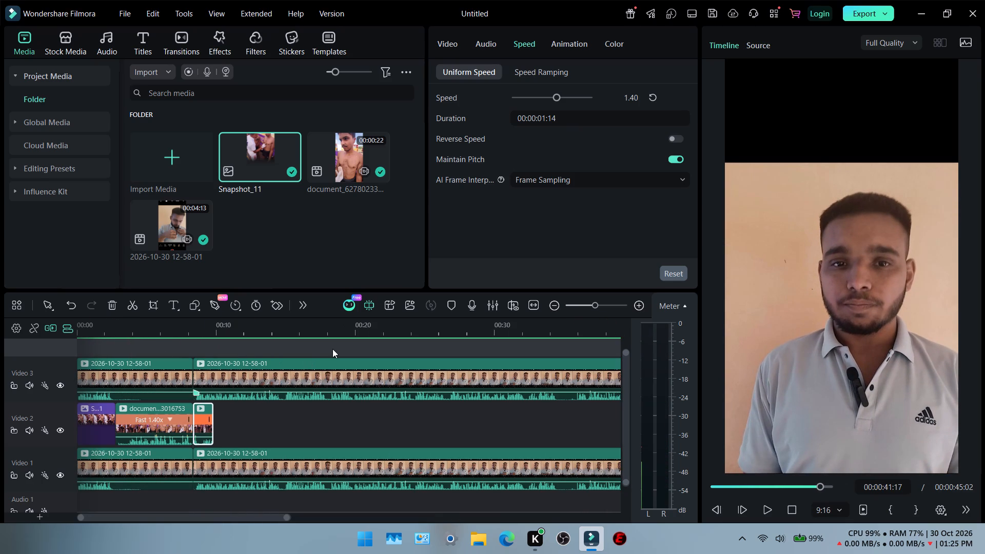
Delete the Video 2 overlay segment and the Video 3 clip that follow the cut at about 00:00:08:12.
scroll(332, 349, right, 1)
click(193, 326)
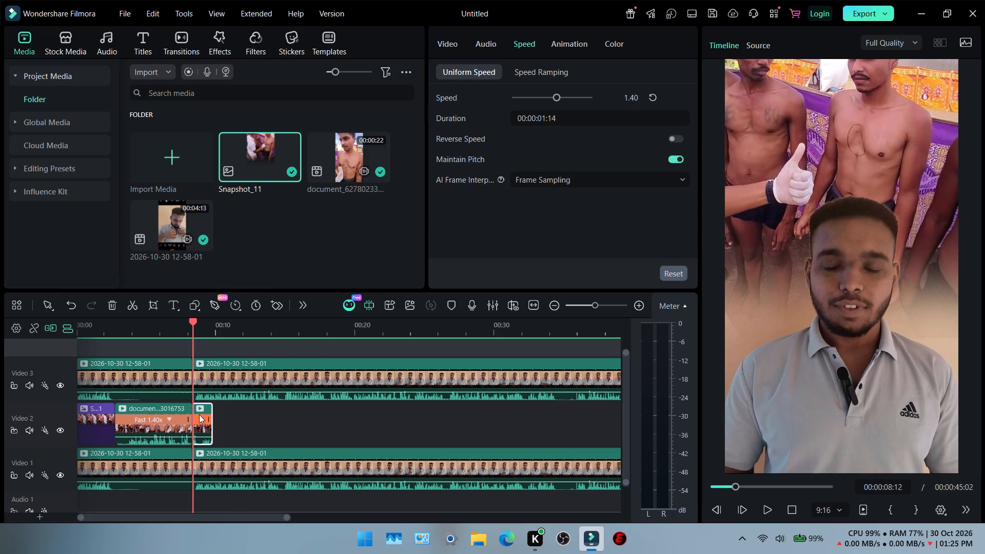
click(201, 408)
key(Delete)
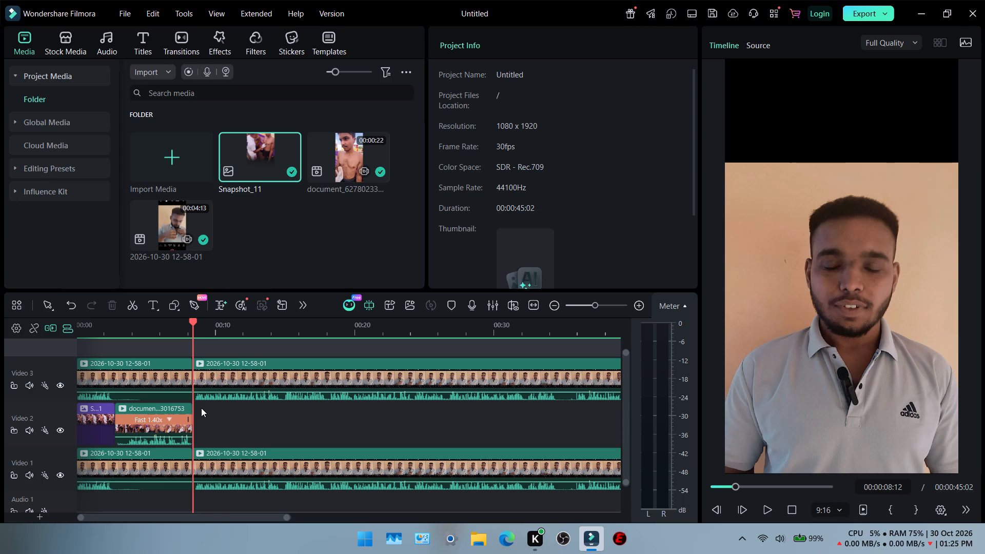
click(281, 381)
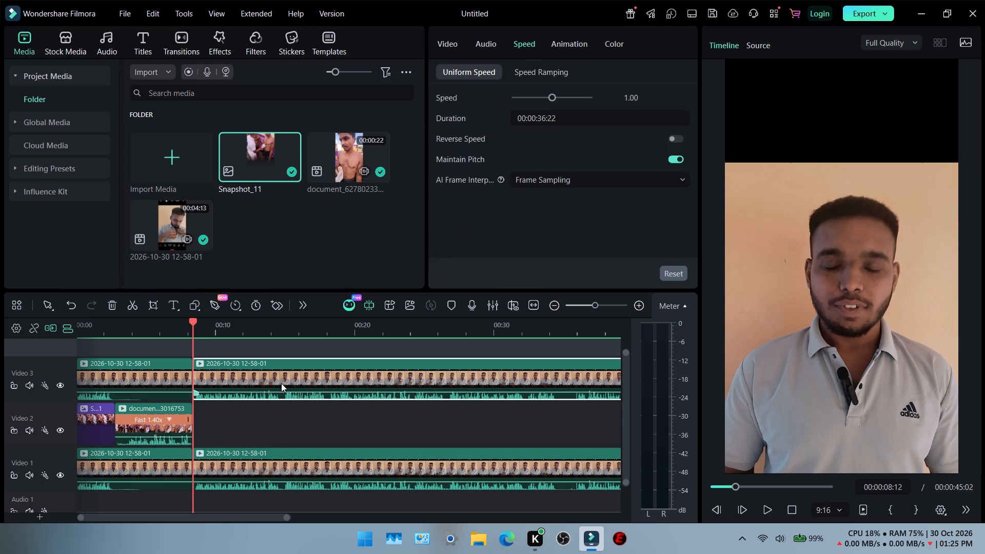
key(Delete)
Move the Video 1 clip after the cut upward so it sits vertically centred in the 9:16 frame.
click(253, 448)
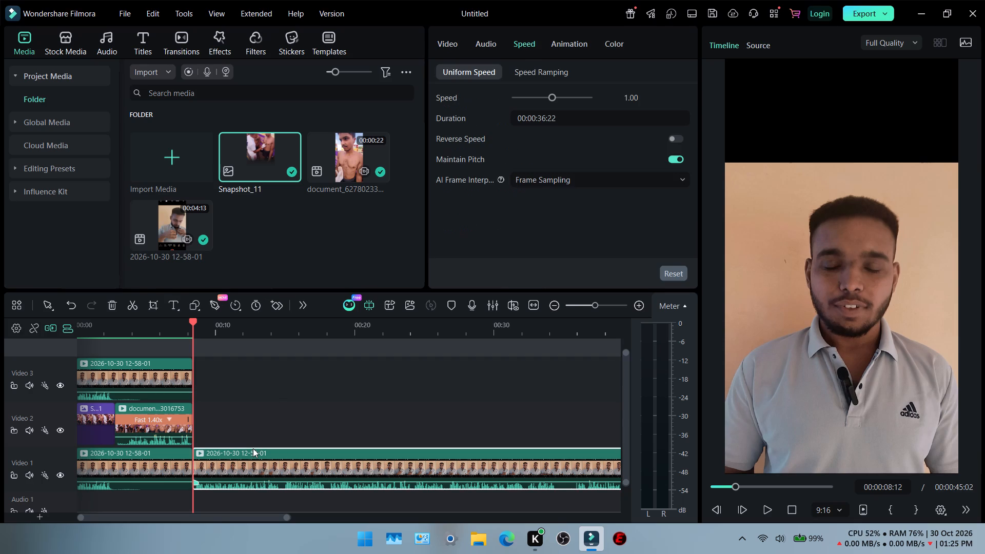
click(859, 339)
click(869, 376)
drag(869, 376, 870, 350)
drag(870, 346, 870, 339)
drag(870, 334, 873, 291)
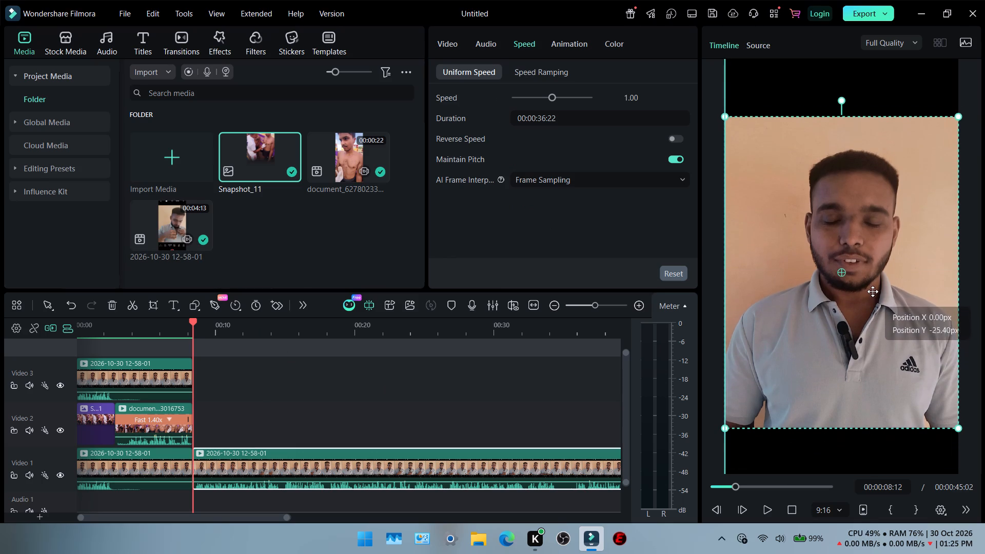
drag(873, 291, 873, 286)
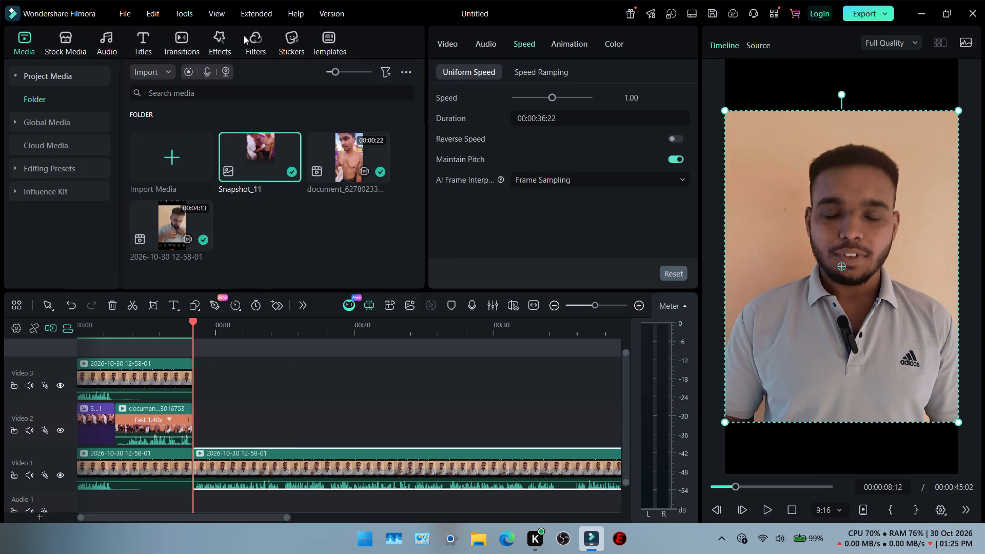
Search the effects for "round corner" and apply Shape Mask to the Video 1 clip after the cut.
click(244, 35)
click(218, 37)
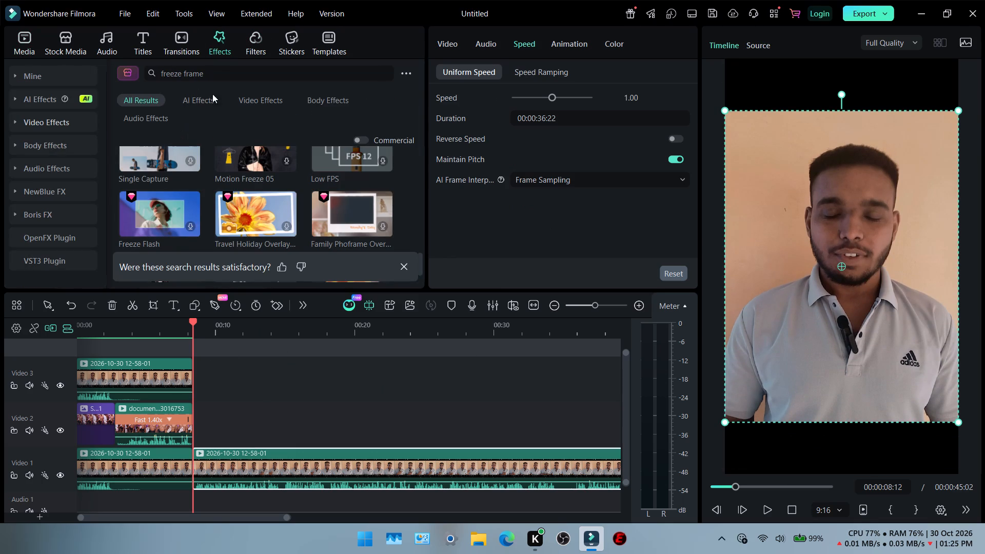
click(252, 36)
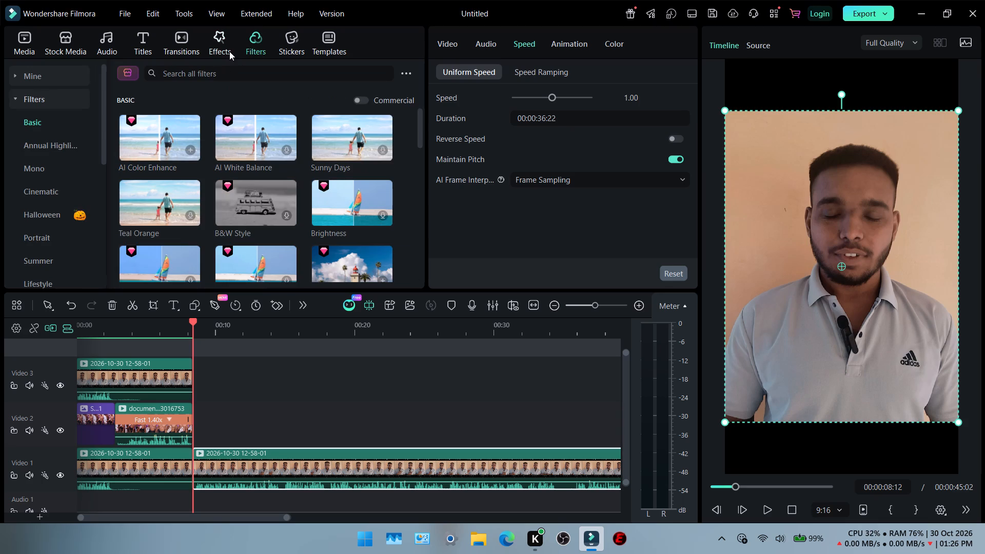
double_click(221, 37)
drag(210, 69, 198, 69)
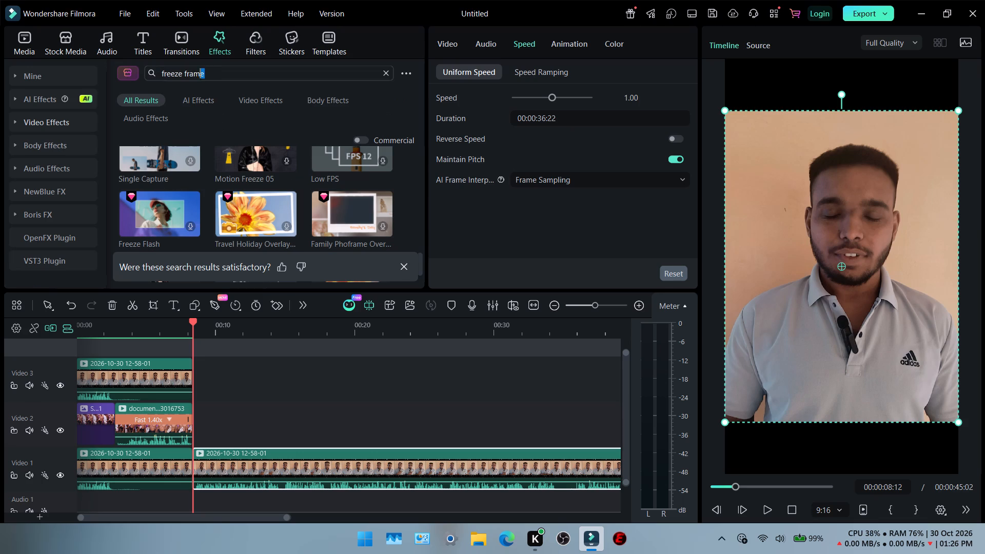
drag(198, 69, 152, 69)
key(BackSpace)
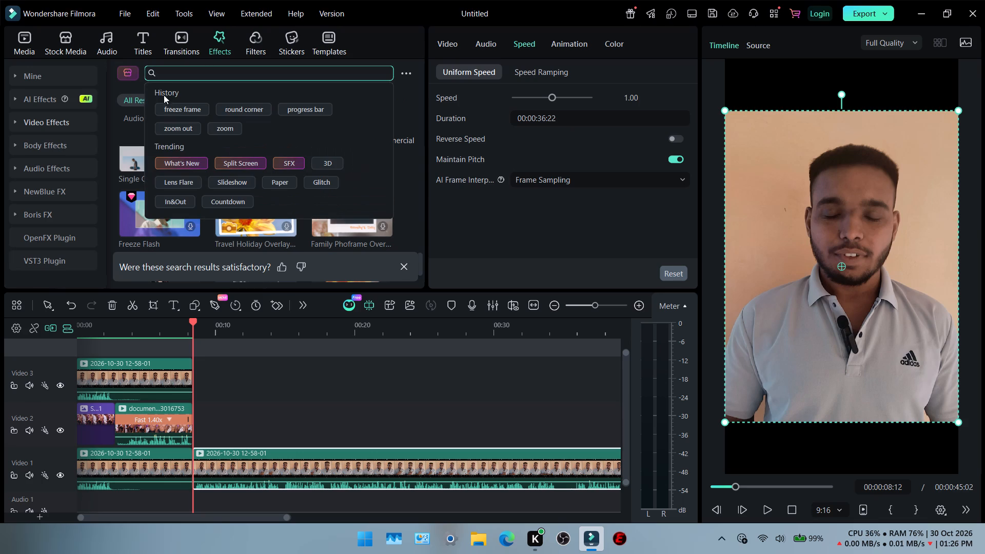
click(241, 108)
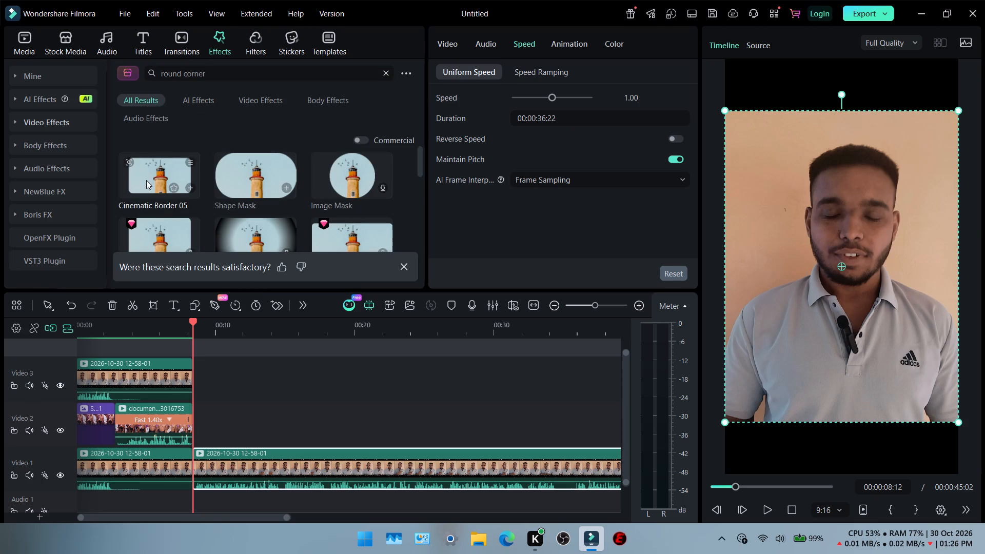
drag(146, 180, 133, 176)
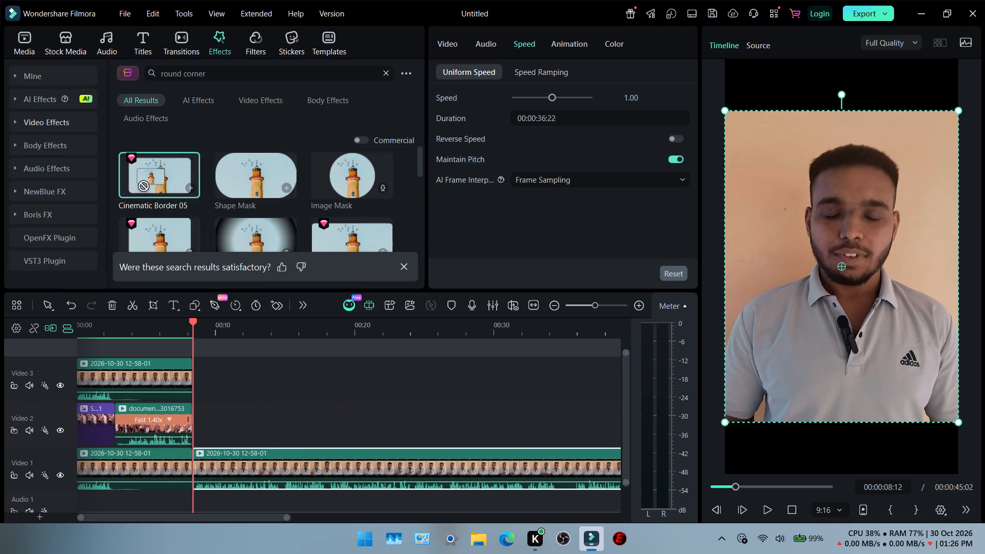
drag(133, 176, 133, 176)
drag(246, 172, 267, 172)
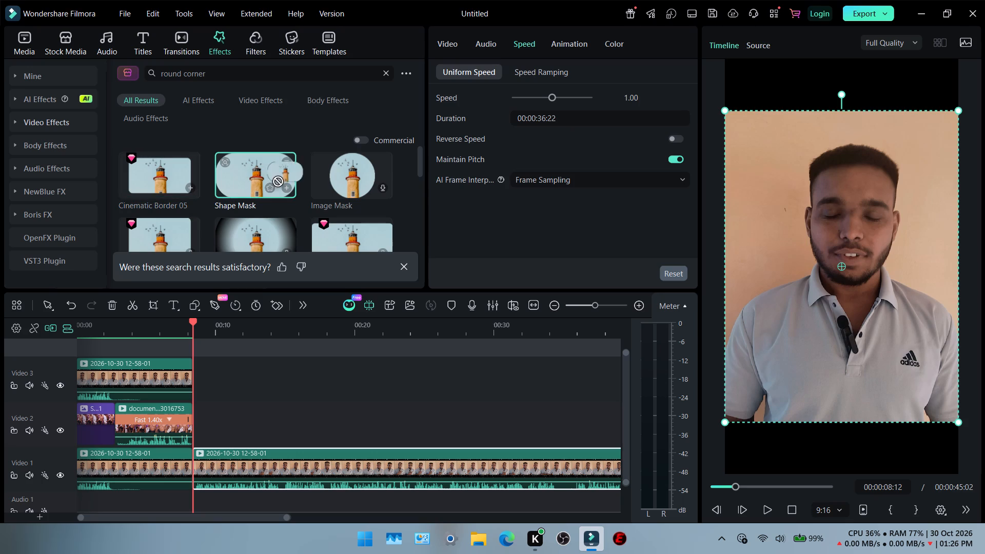
drag(267, 172, 255, 473)
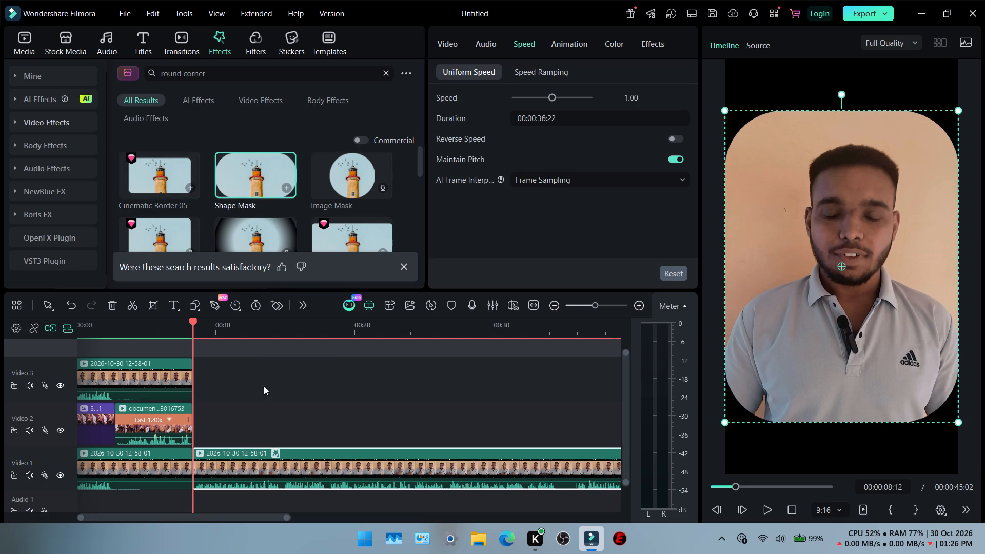
Try the Shape Mask's blur strength at 100, return it to 0, and set the mask's radius to 0.09.
click(660, 41)
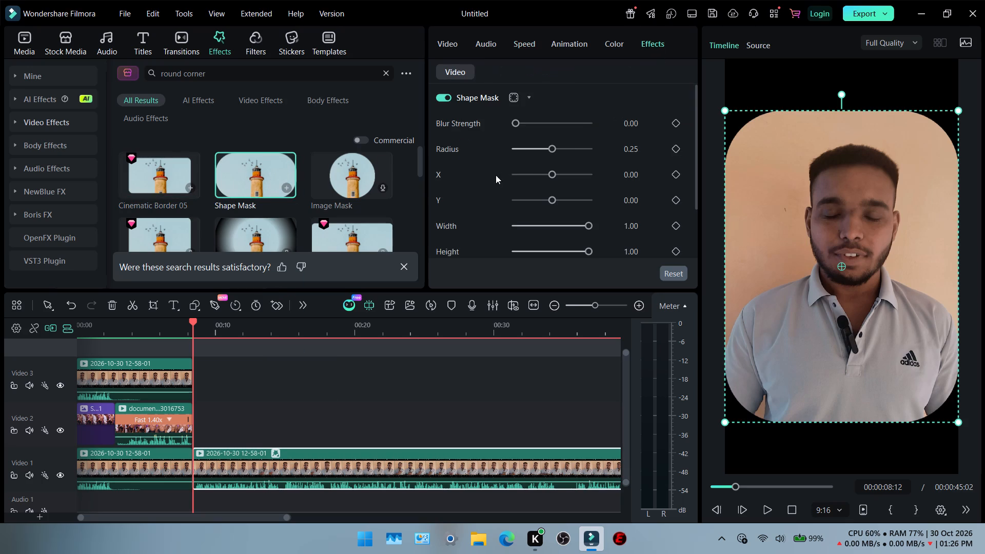
scroll(494, 176, down, 5)
scroll(477, 187, up, 4)
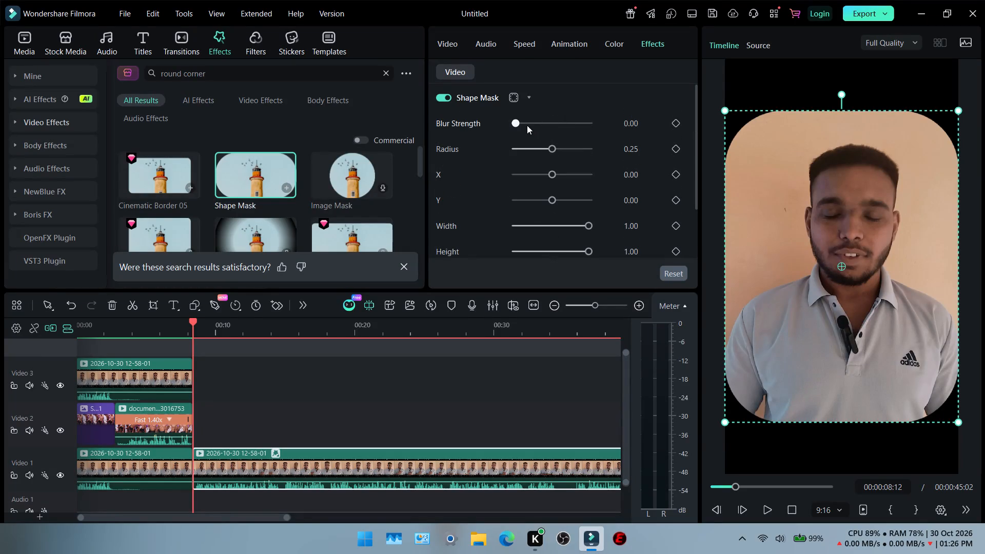
drag(522, 122, 654, 122)
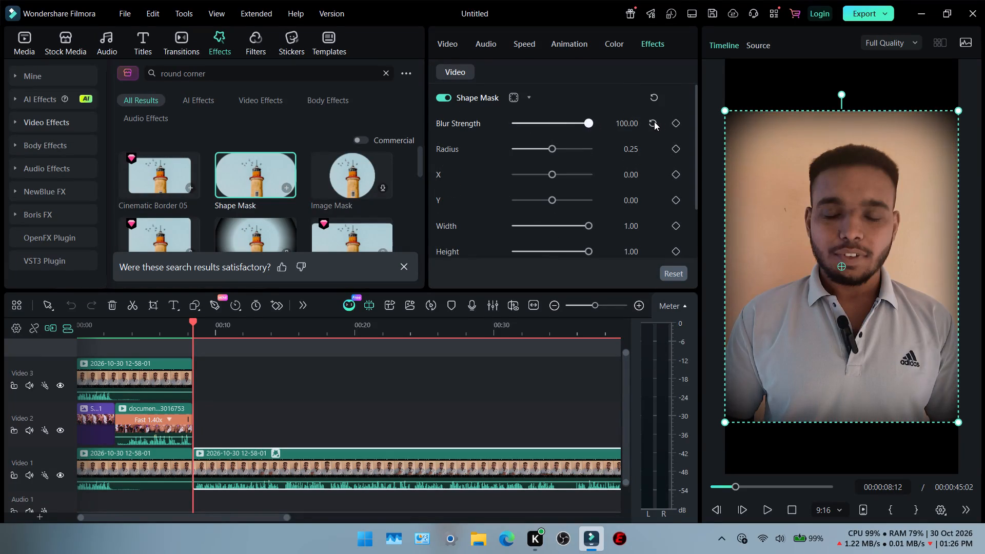
drag(654, 122, 278, 118)
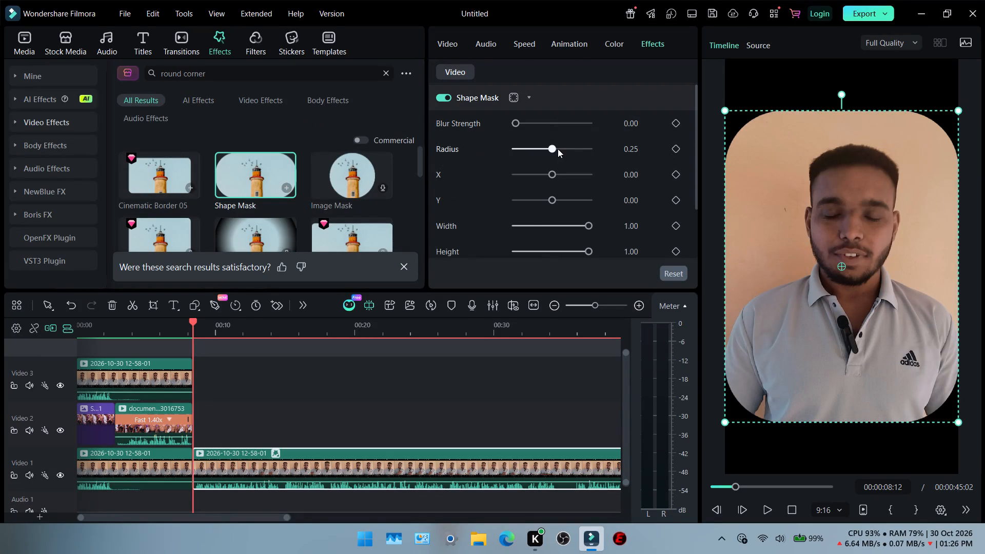
drag(556, 149, 528, 149)
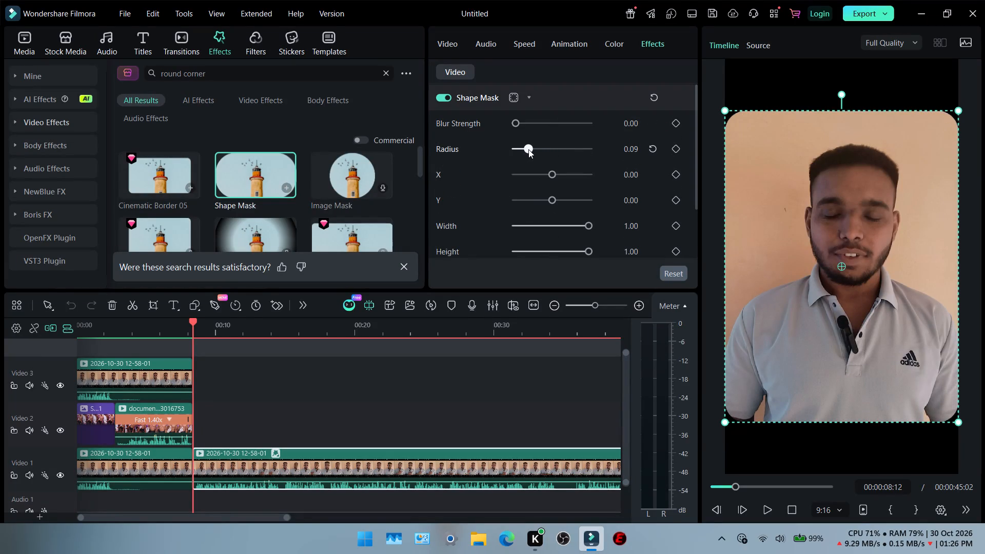
drag(528, 149, 527, 149)
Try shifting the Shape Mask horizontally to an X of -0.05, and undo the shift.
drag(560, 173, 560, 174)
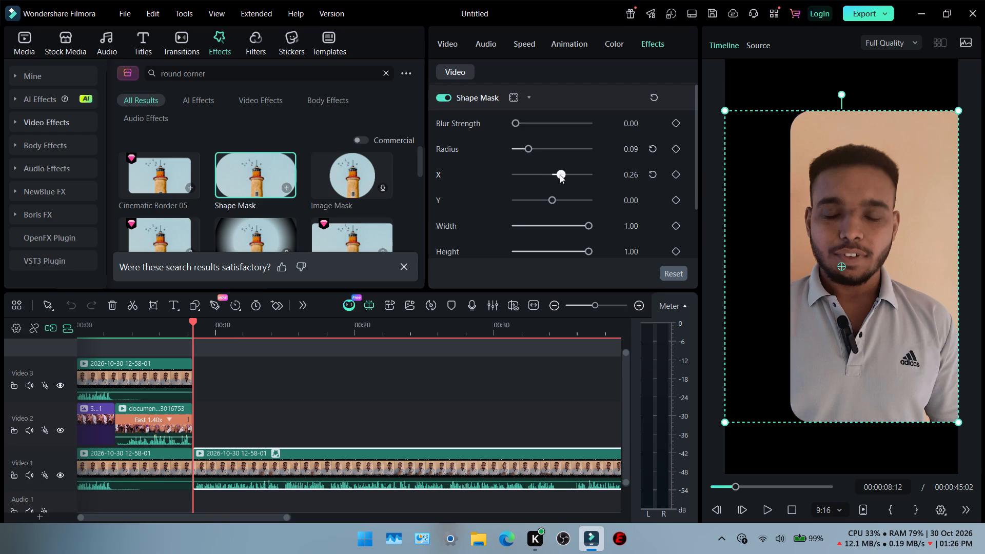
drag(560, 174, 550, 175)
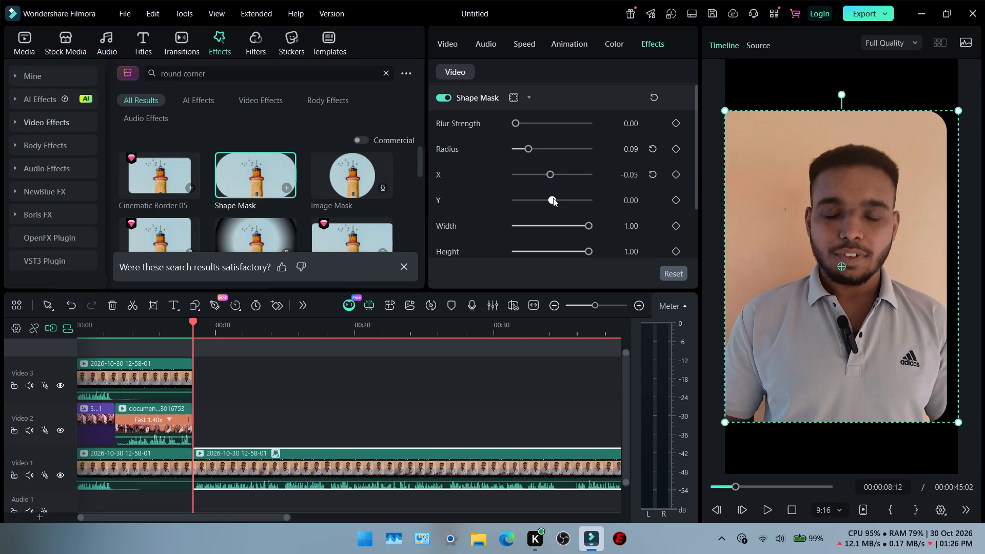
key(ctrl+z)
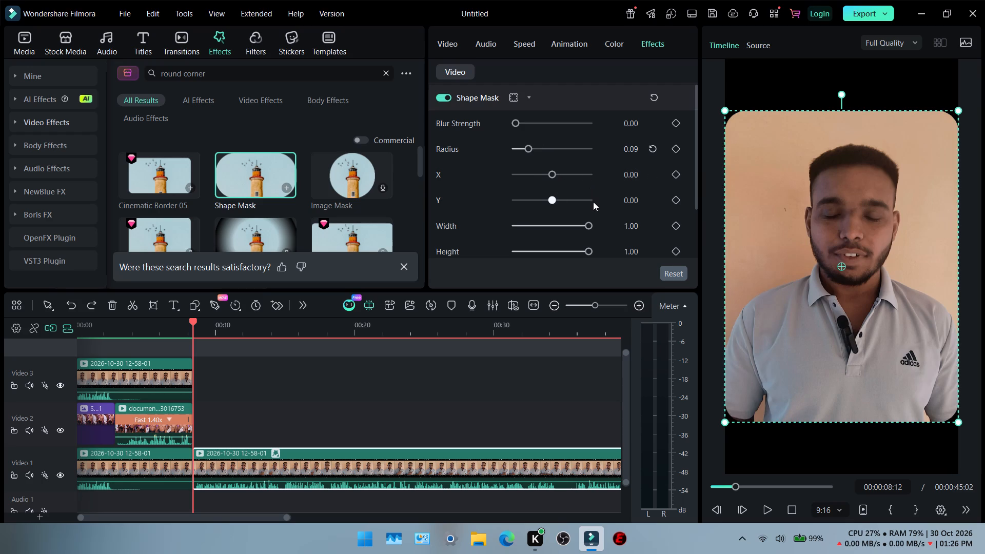
Set the Shape Mask's width to 0.98 and its height to 0.94.
click(629, 225)
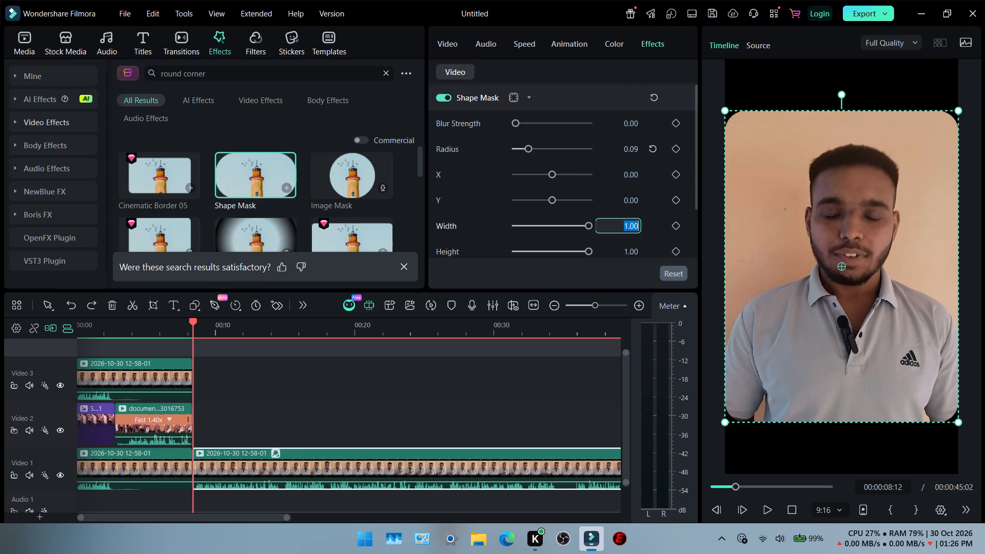
text(10)
click(633, 225)
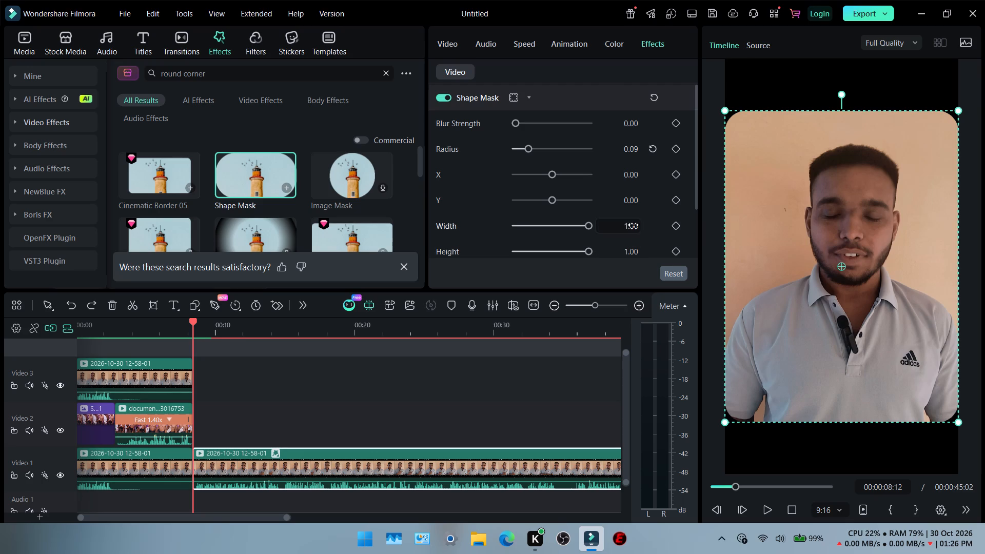
text(100)
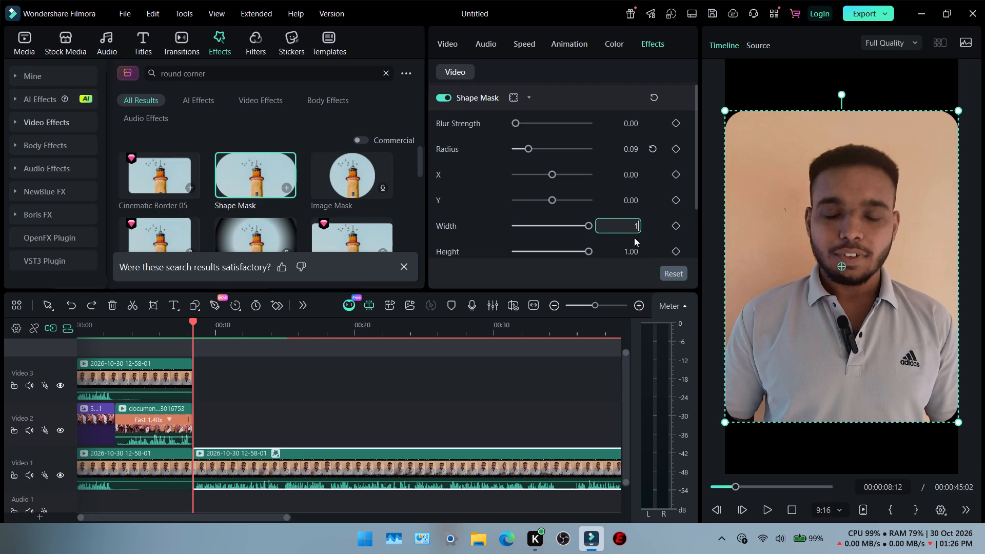
click(632, 224)
click(623, 227)
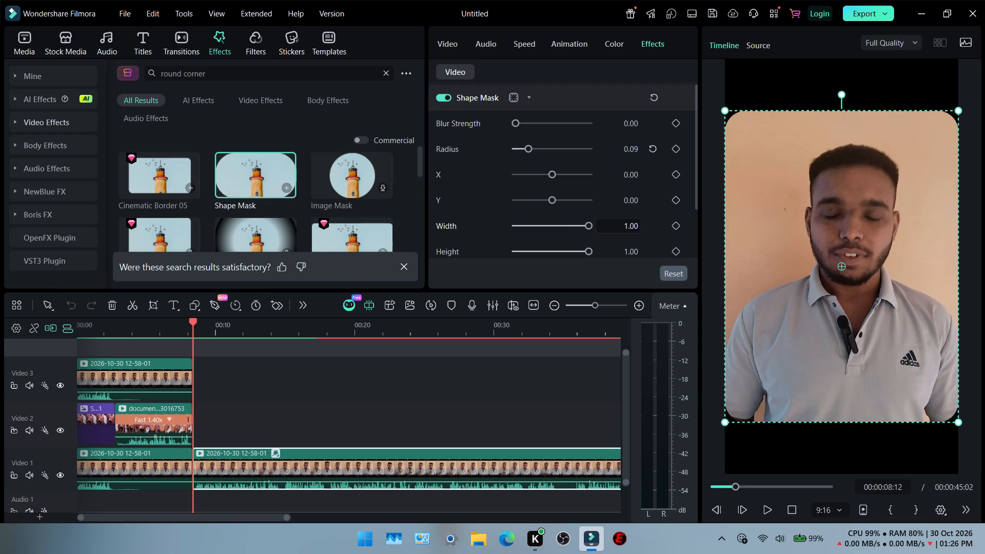
click(631, 248)
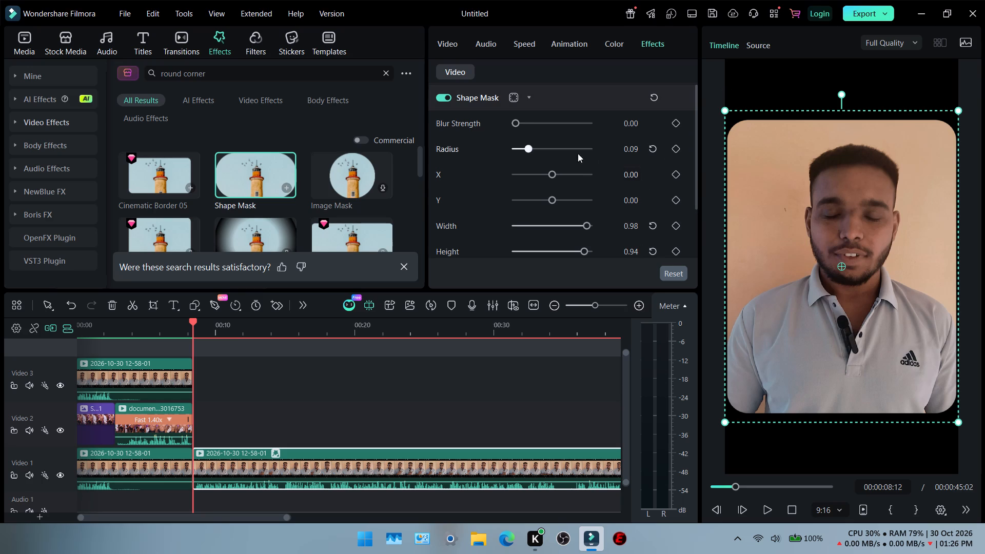
Soften the Shape Mask's edges with a blur strength of 22.81, and deselect the clip in the preview.
drag(518, 122, 531, 123)
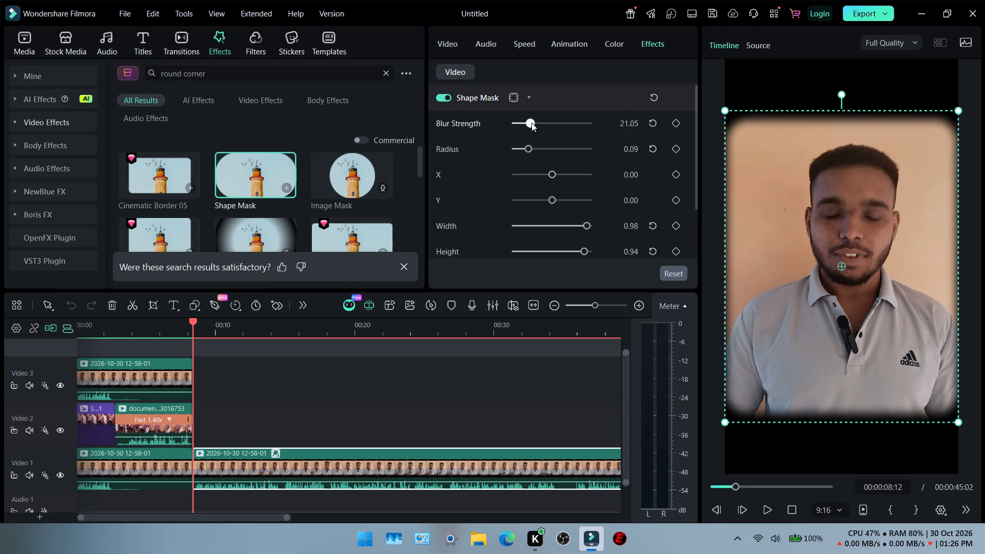
drag(531, 123, 533, 123)
click(589, 70)
click(714, 85)
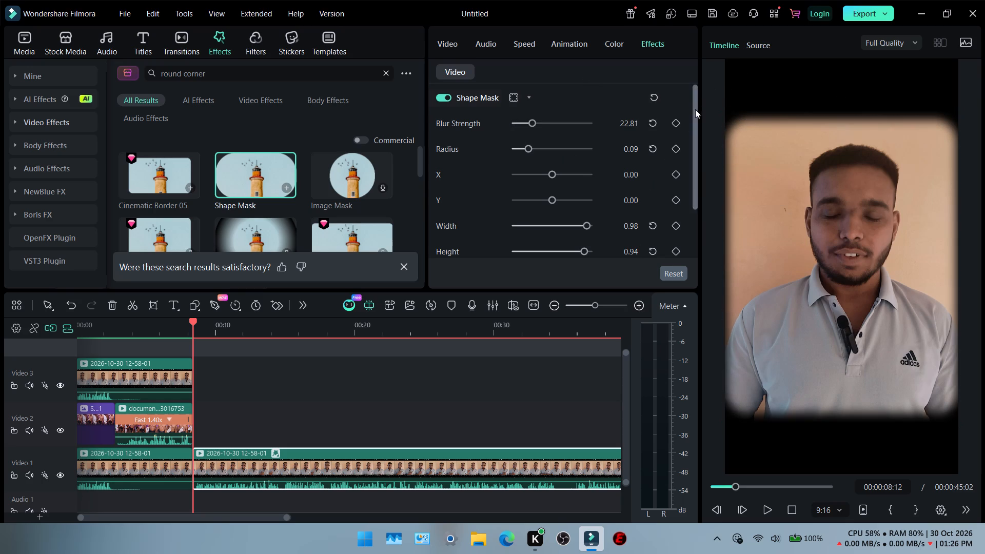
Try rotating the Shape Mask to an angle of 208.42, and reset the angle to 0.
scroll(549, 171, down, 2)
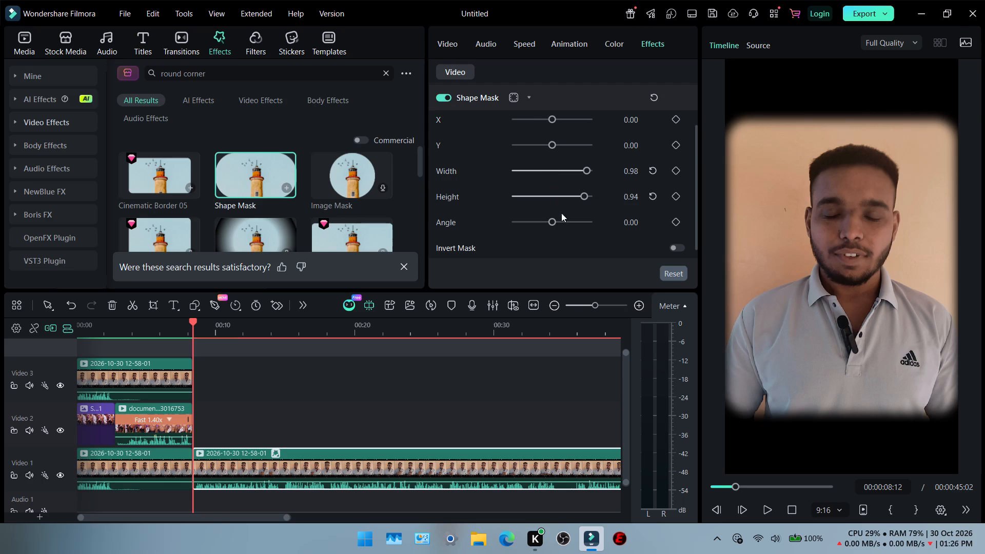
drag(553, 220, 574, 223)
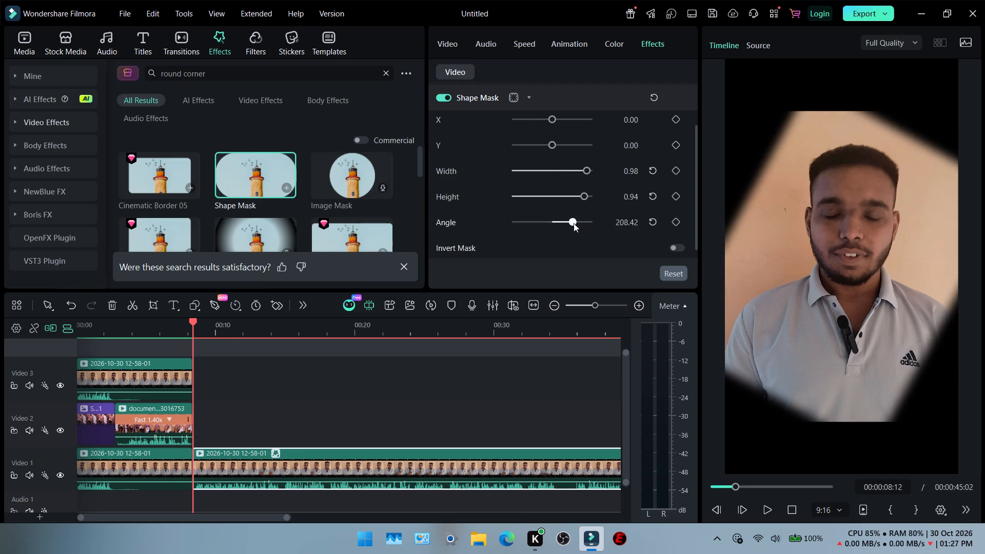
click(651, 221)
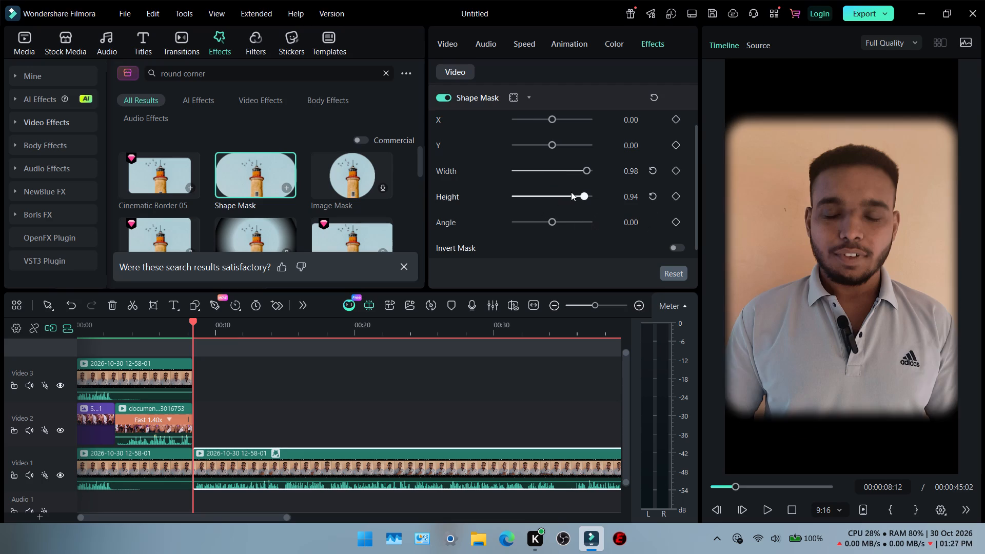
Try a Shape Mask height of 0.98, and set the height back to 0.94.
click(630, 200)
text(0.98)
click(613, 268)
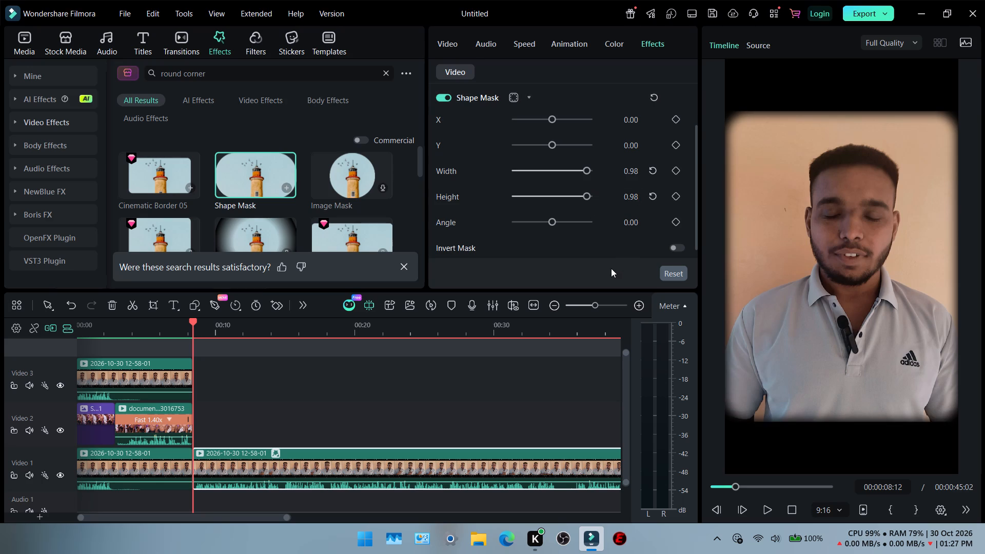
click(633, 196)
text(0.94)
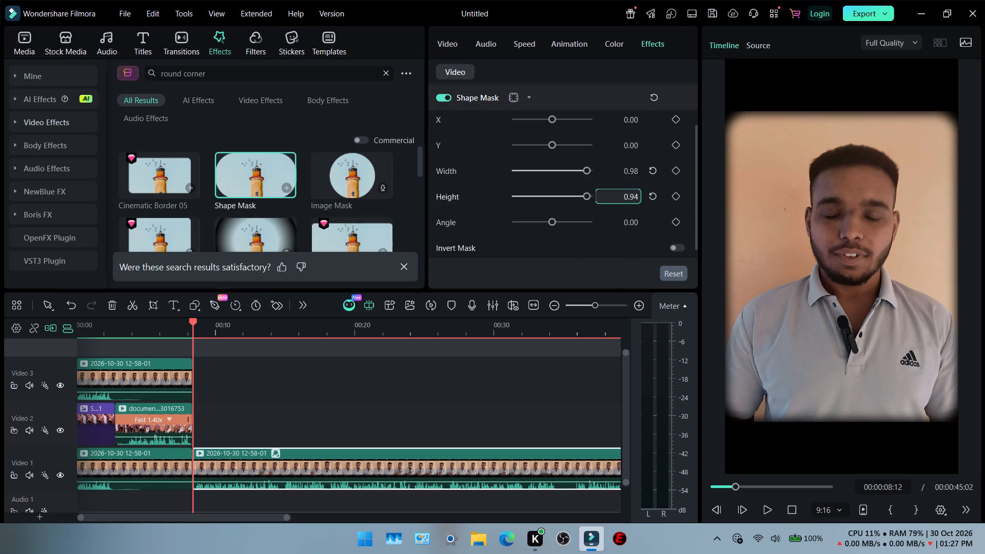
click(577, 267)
Set the Shape Mask's width to 0.94.
click(630, 172)
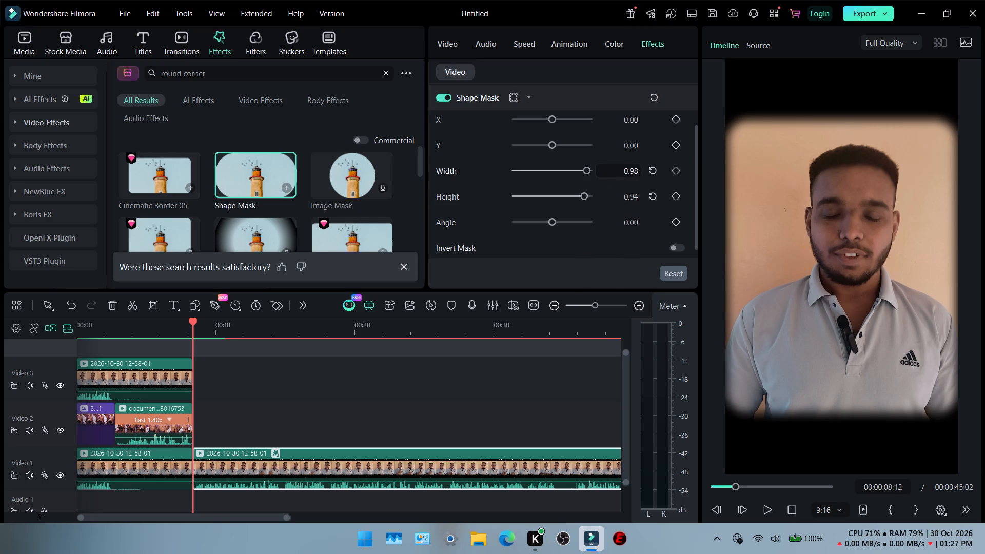
text(0.94)
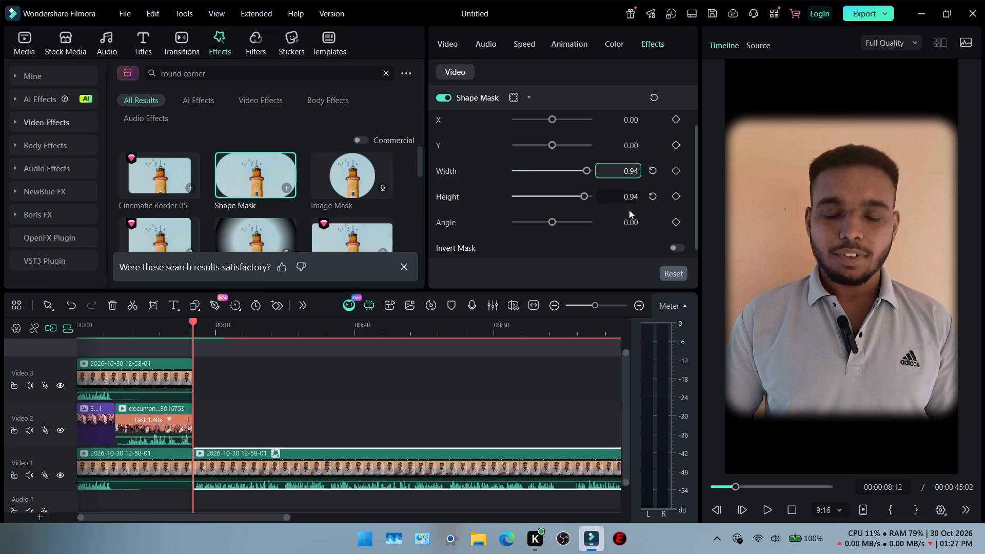
click(600, 275)
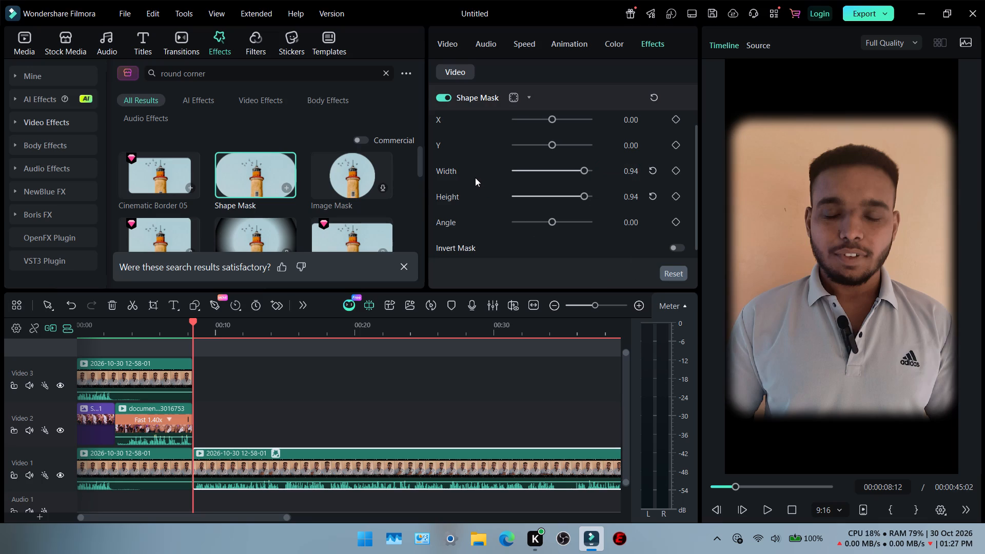
Turn off the Shape Mask effect on the second Video 1 clip.
scroll(472, 177, up, 3)
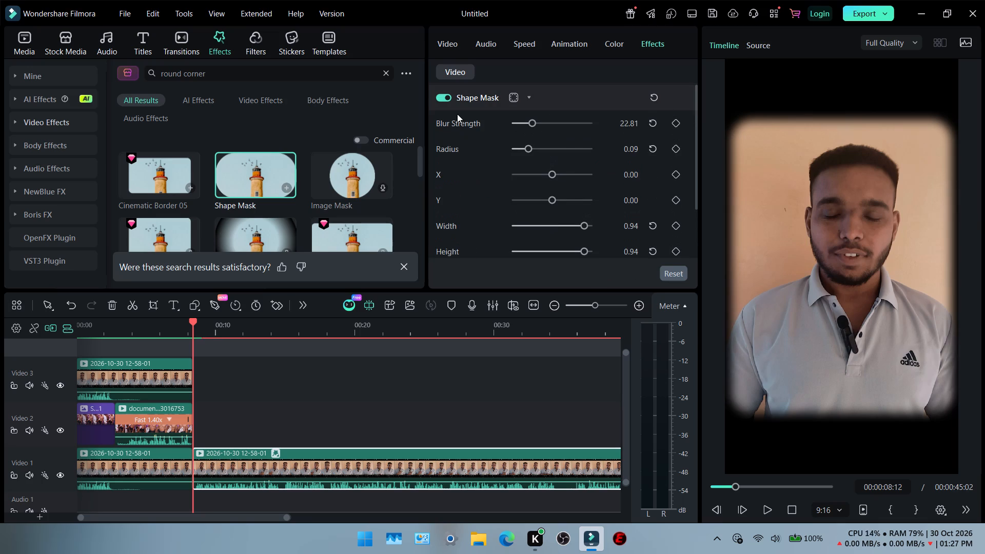
click(442, 94)
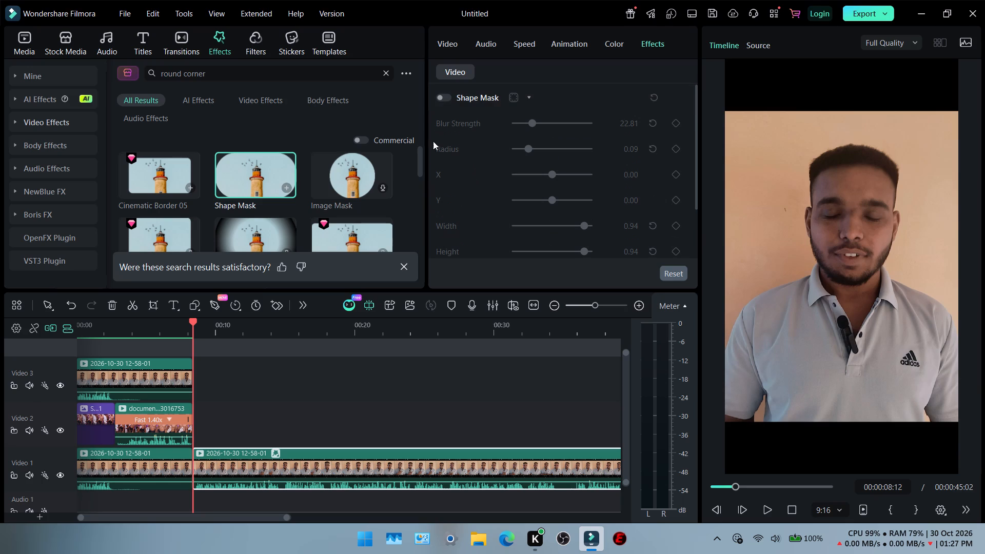
Play the unmasked Video 1 clip through to near its end to find where the speech stops.
key(space)
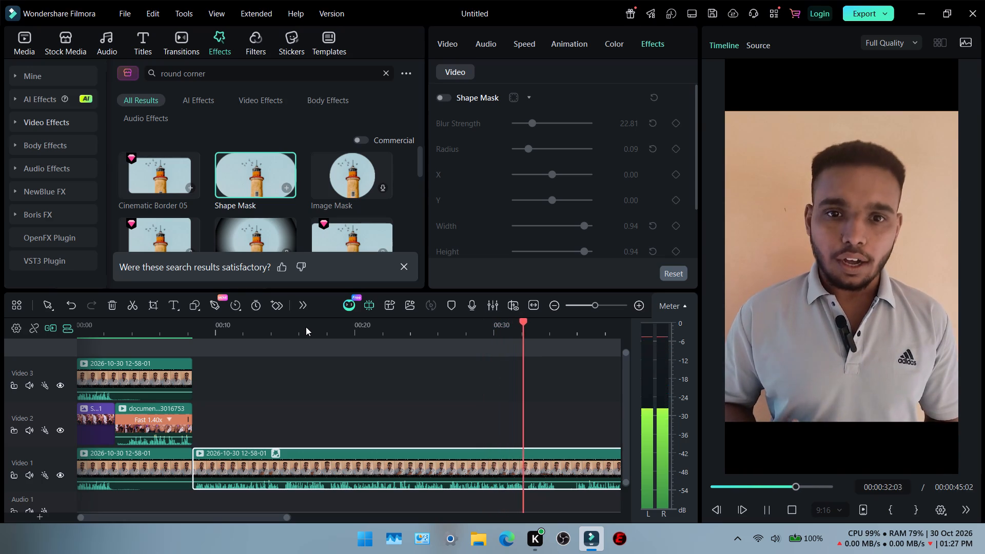
scroll(306, 327, left, 1)
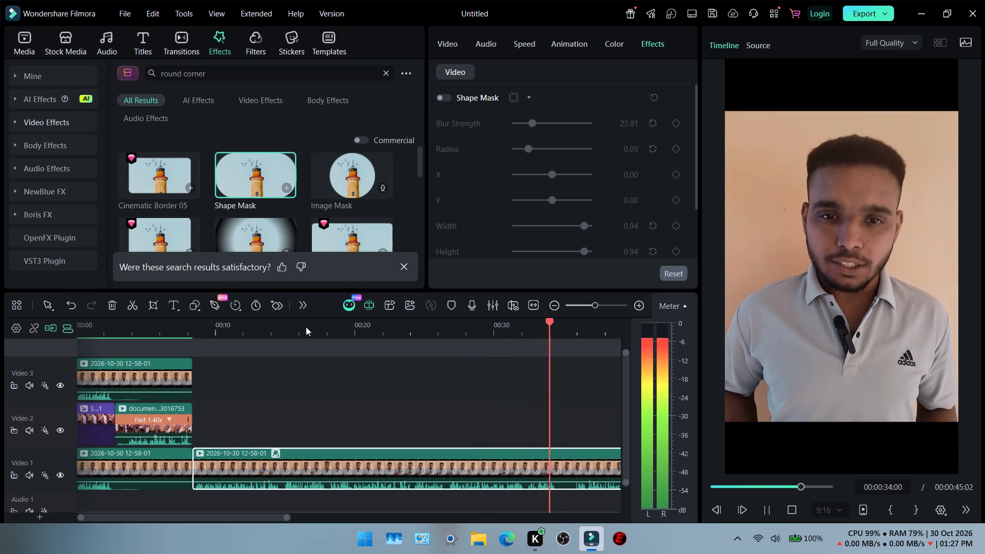
scroll(306, 327, left, 3)
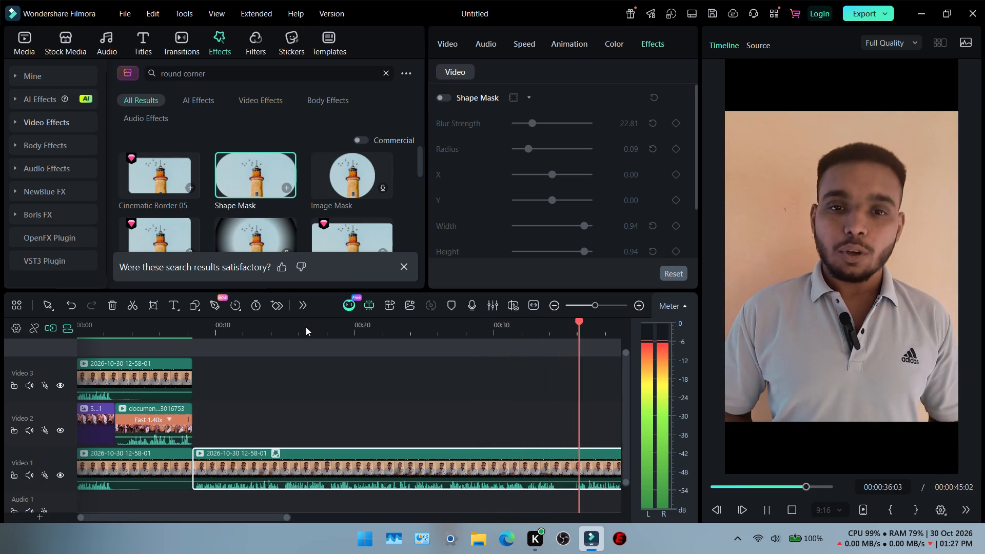
scroll(306, 327, left, 1)
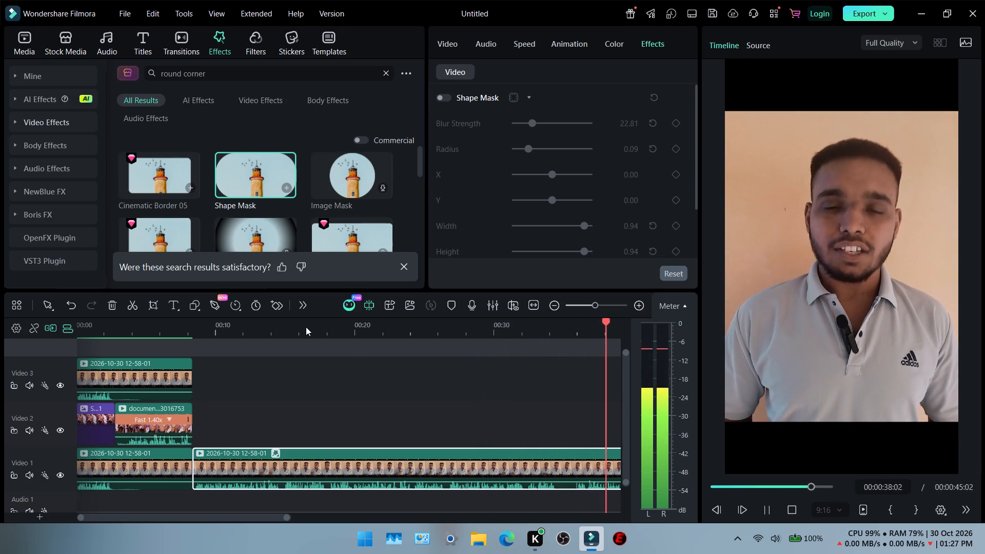
scroll(306, 327, left, 1)
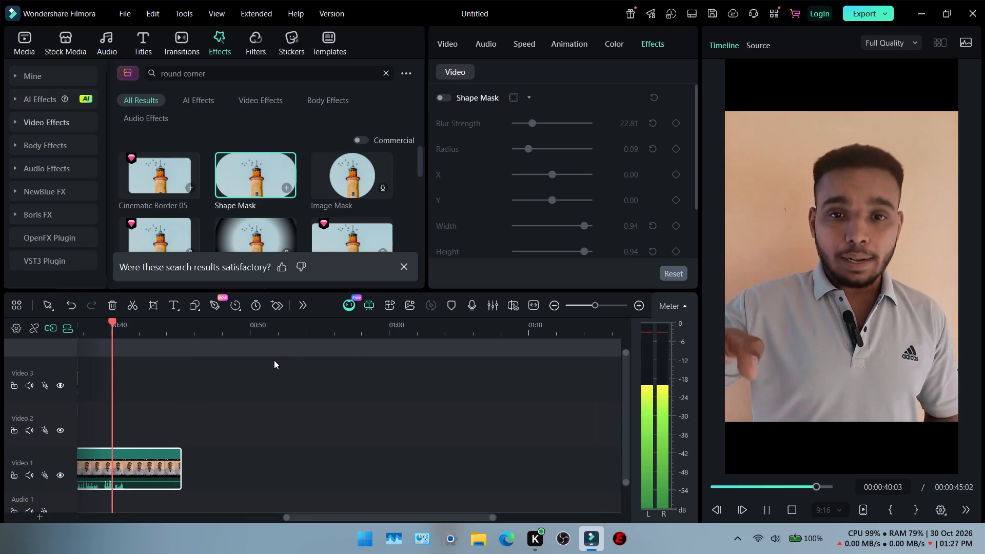
key(space)
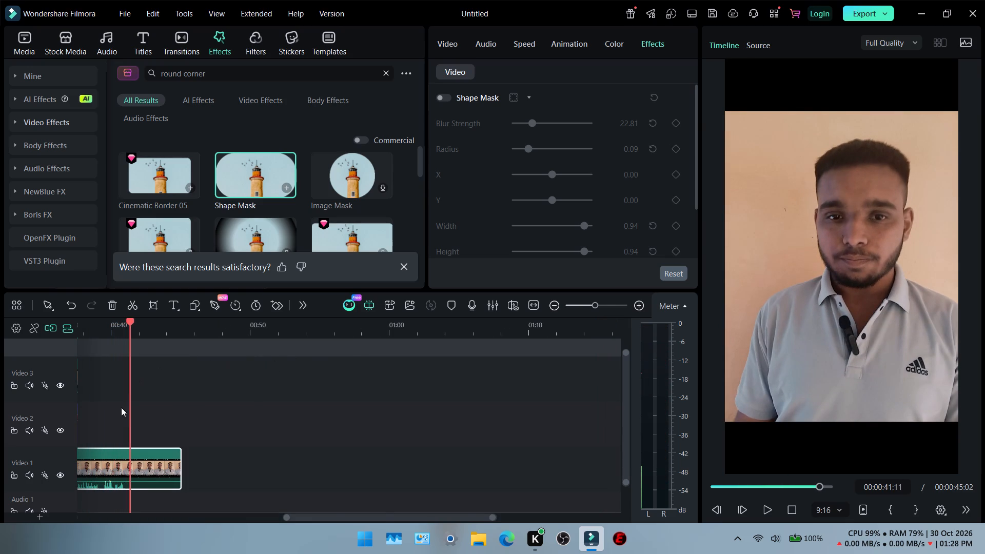
Split the Video 1 clip at 00:00:40:29 and delete the leftover footage after the cut.
ctrl+scroll(122, 405, up, 7)
click(114, 331)
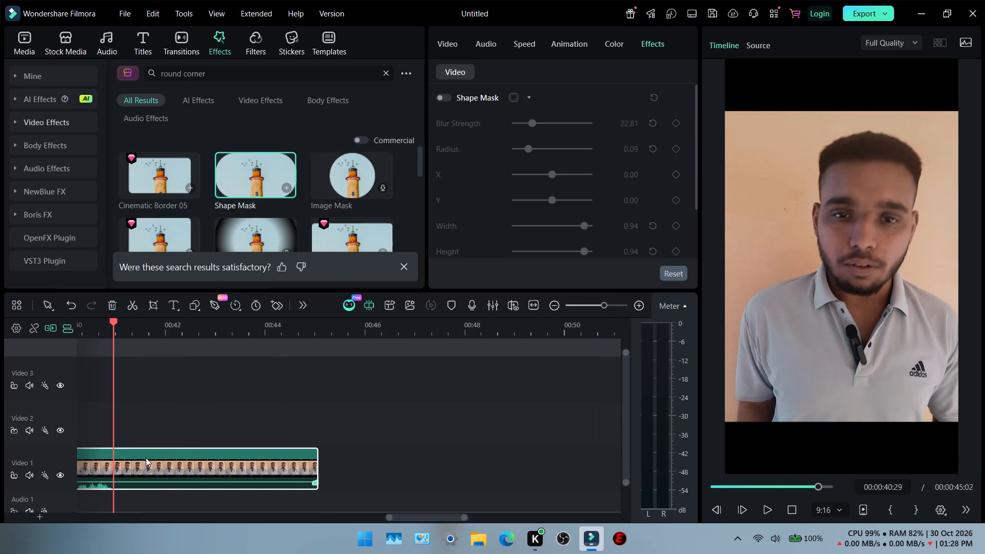
click(147, 470)
click(133, 307)
click(183, 461)
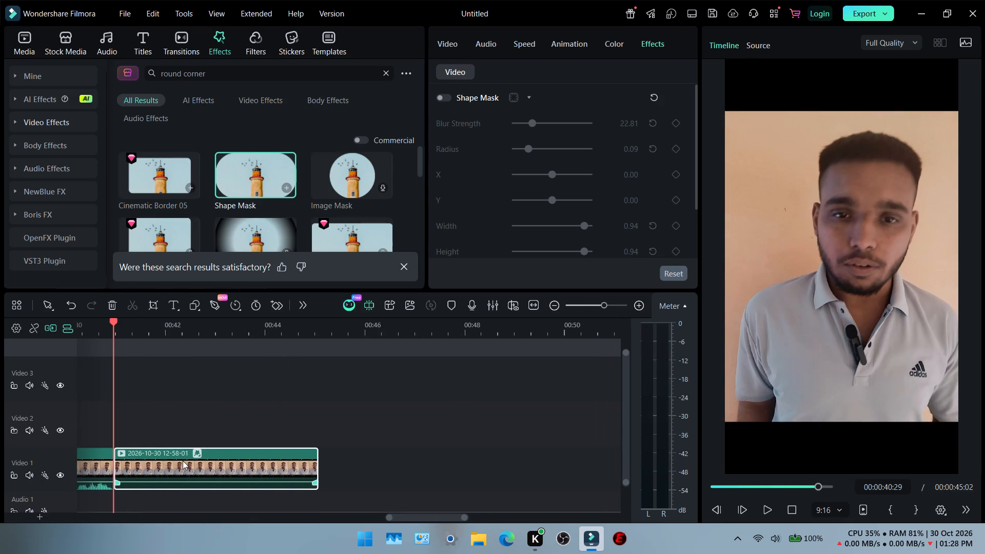
key(Delete)
Play the last several seconds of the trimmed Video 1 clip to check the new ending.
scroll(183, 461, right, 5)
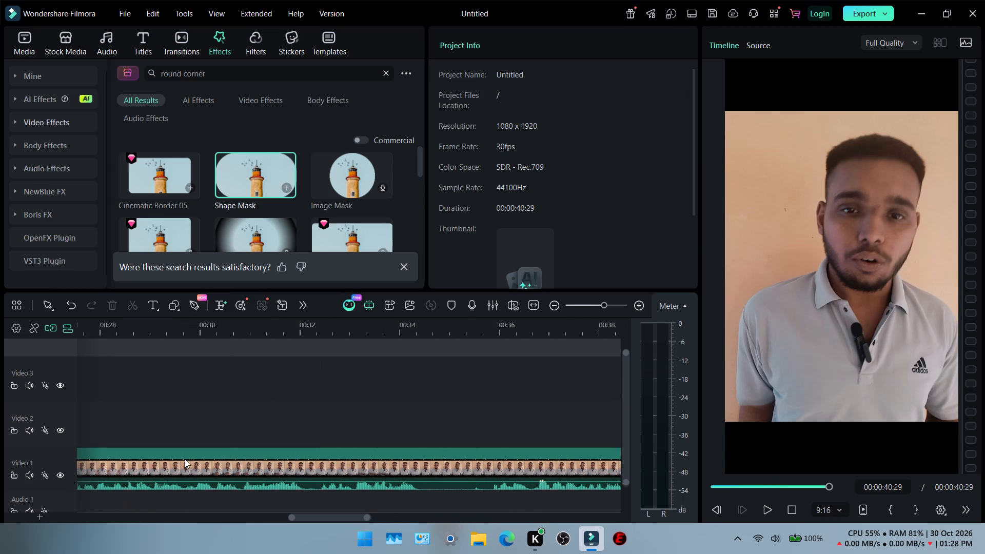
ctrl+scroll(329, 398, down, 5)
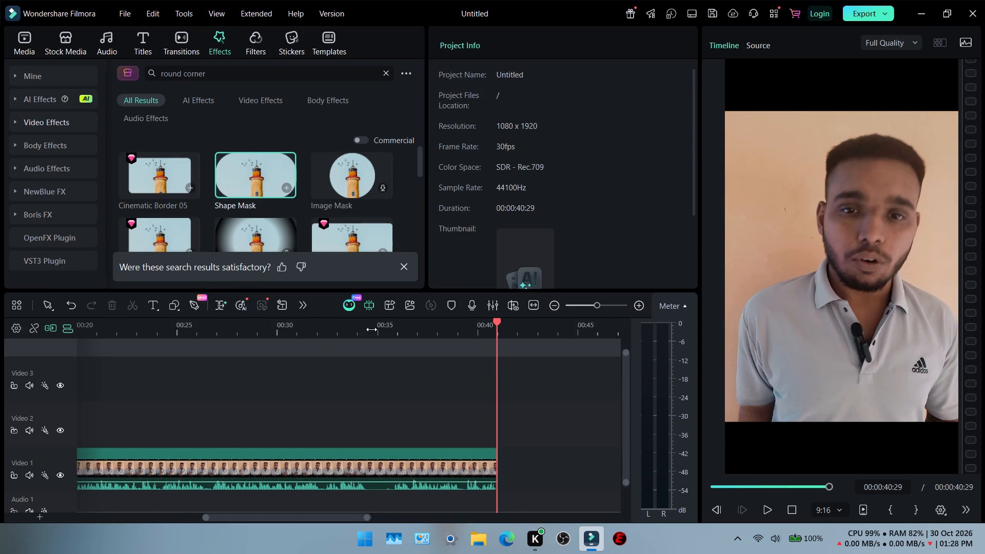
click(323, 332)
click(344, 328)
key(space)
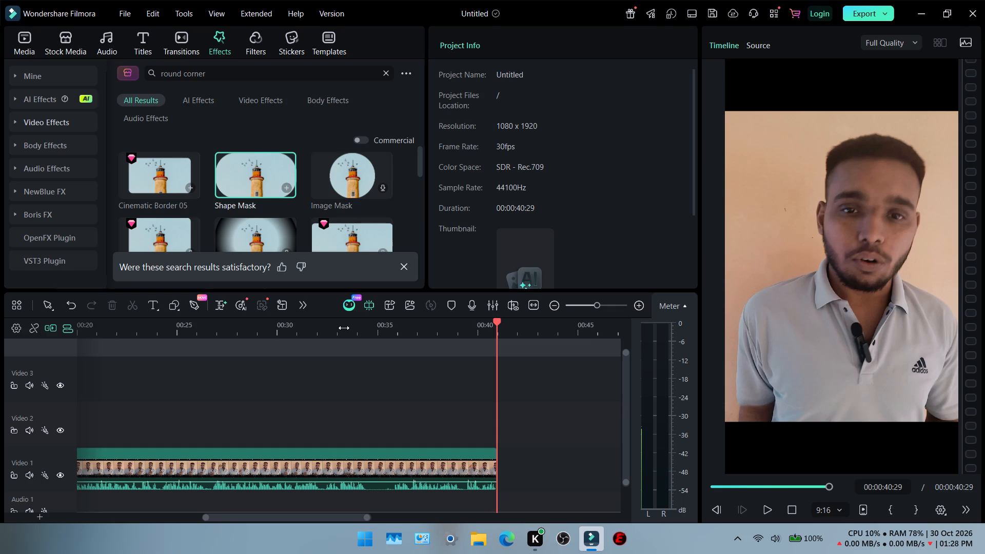
Set the uniform speed of the trimmed second Video 1 clip to 1.40.
click(216, 466)
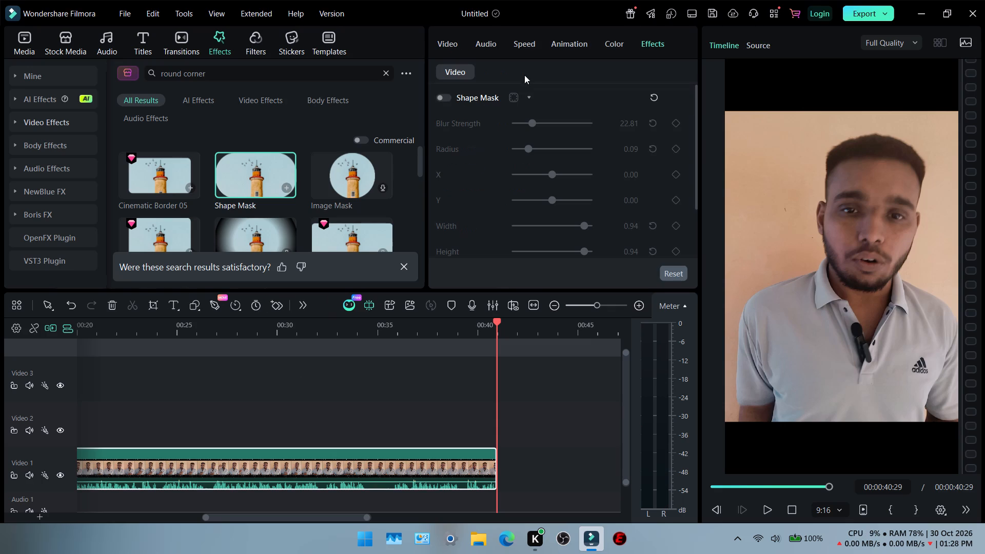
click(534, 46)
click(632, 104)
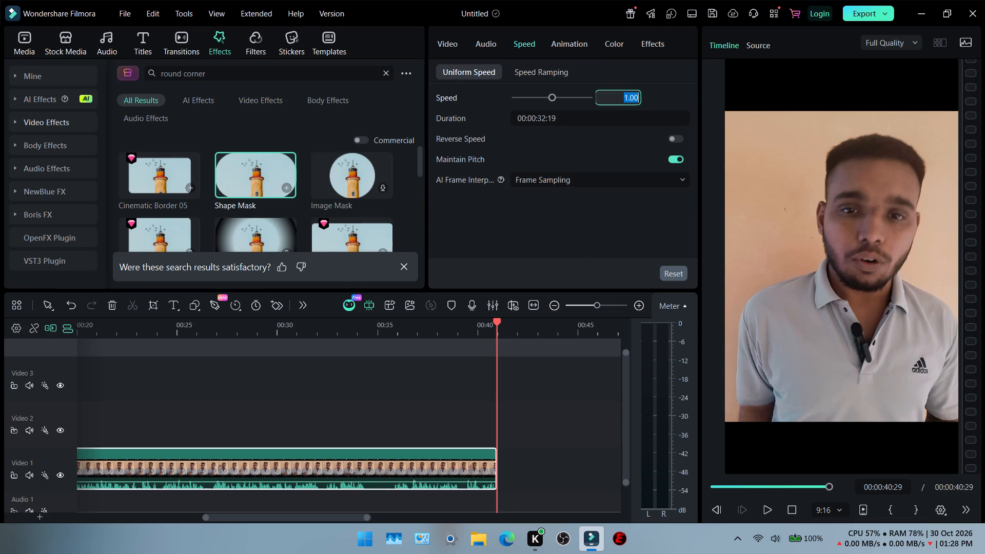
text(1.)
text(25)
key(BackSpace)
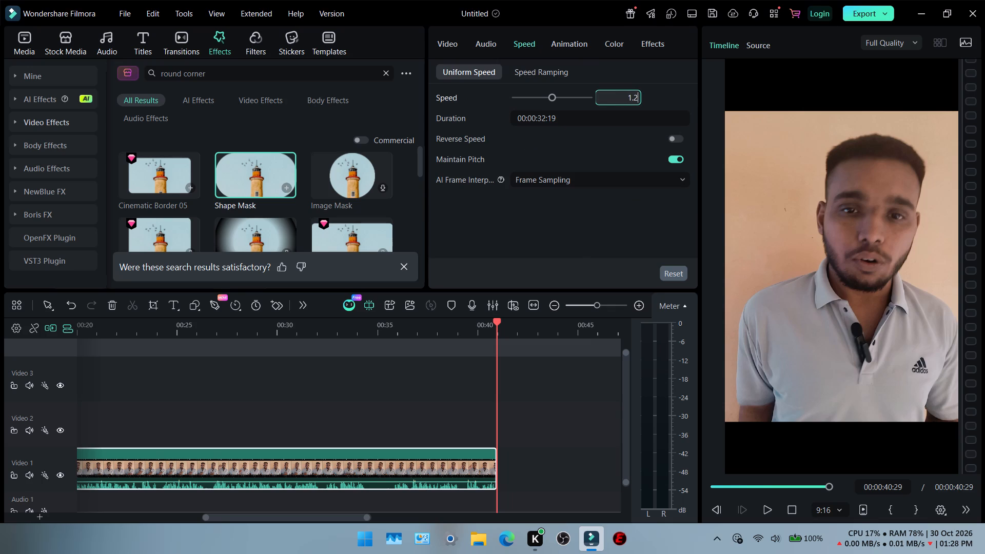
key(BackSpace)
text(40)
click(588, 221)
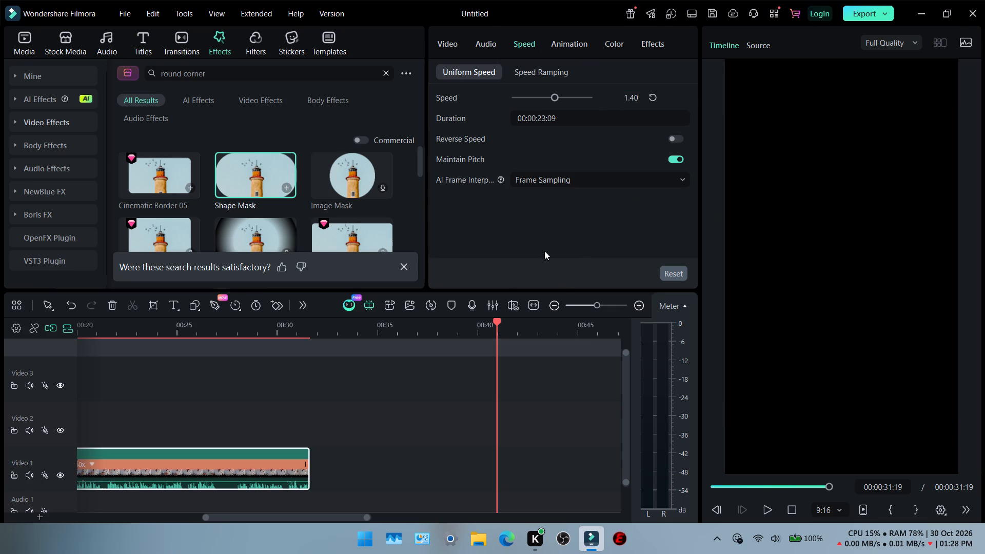
Play the sped-up Video 1 clip from about 9 seconds to the end to review its pace.
scroll(360, 396, right, 5)
scroll(347, 448, right, 1)
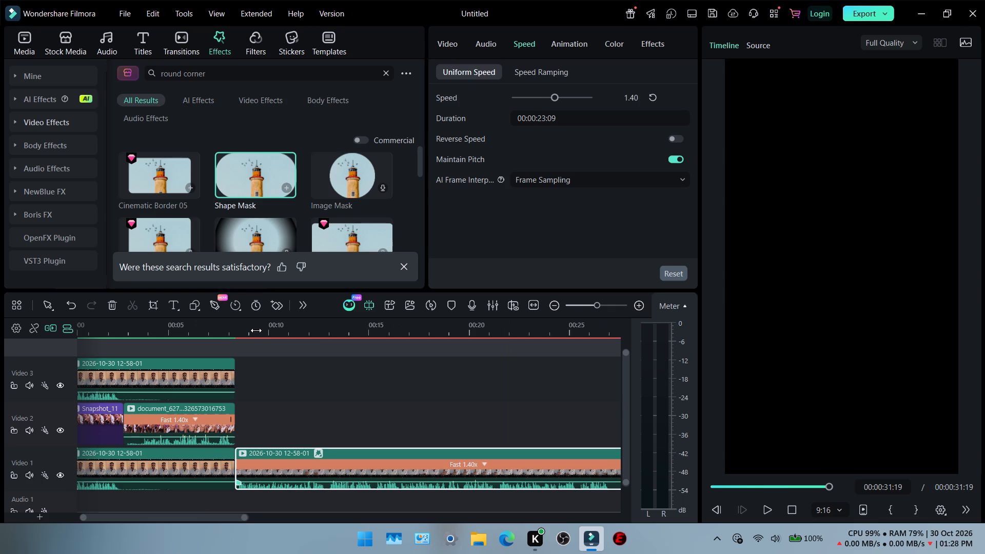
click(256, 330)
key(space)
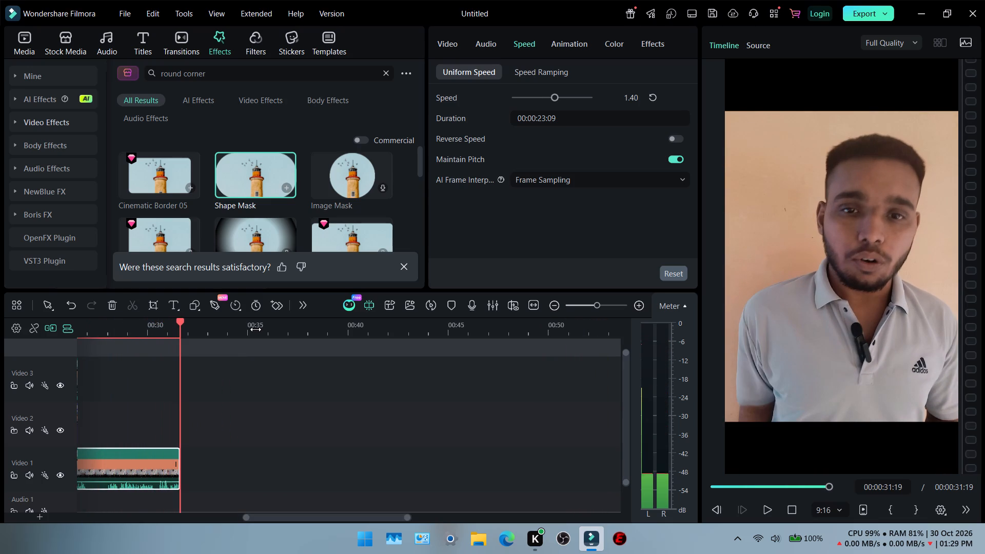
Return to the start of the timeline and play the whole edit for review.
scroll(240, 329, right, 14)
scroll(224, 365, right, 7)
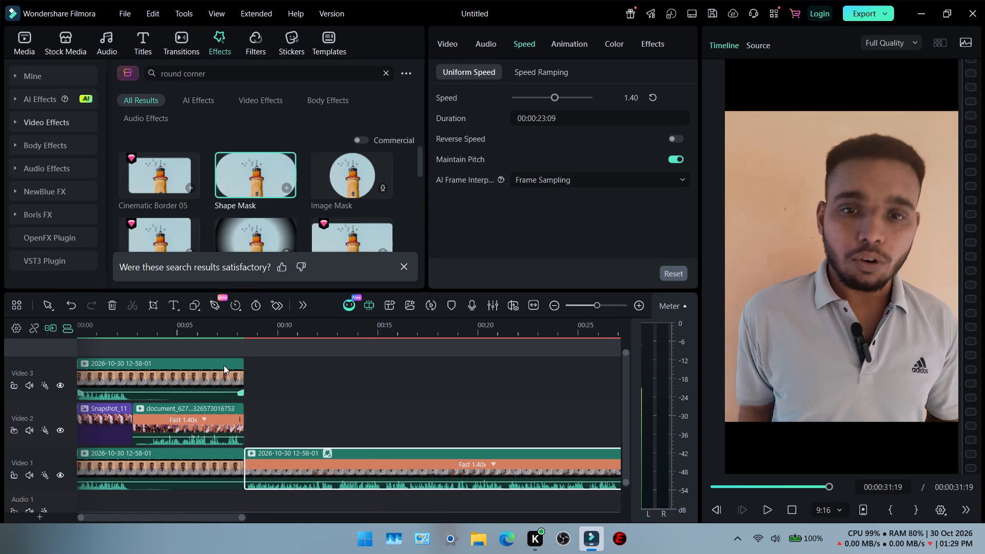
scroll(224, 365, right, 1)
click(109, 338)
drag(105, 320, 0, 337)
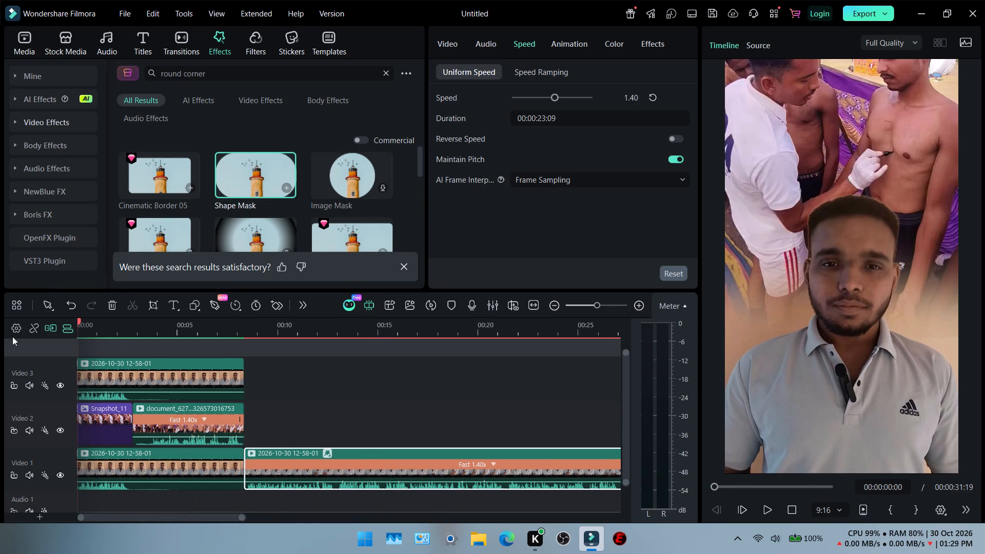
key(space)
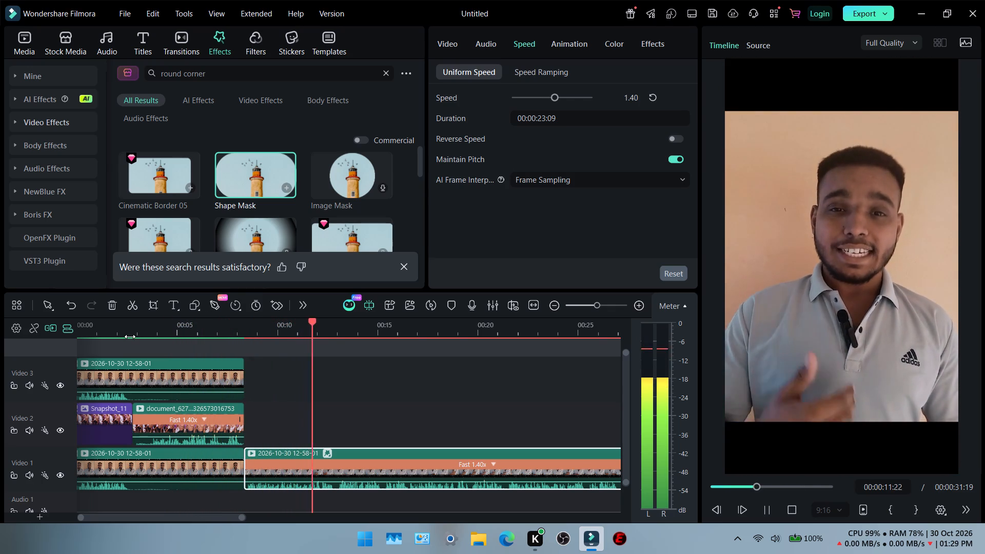
Lower the preview playback resolution to 1/4 Quality.
click(892, 45)
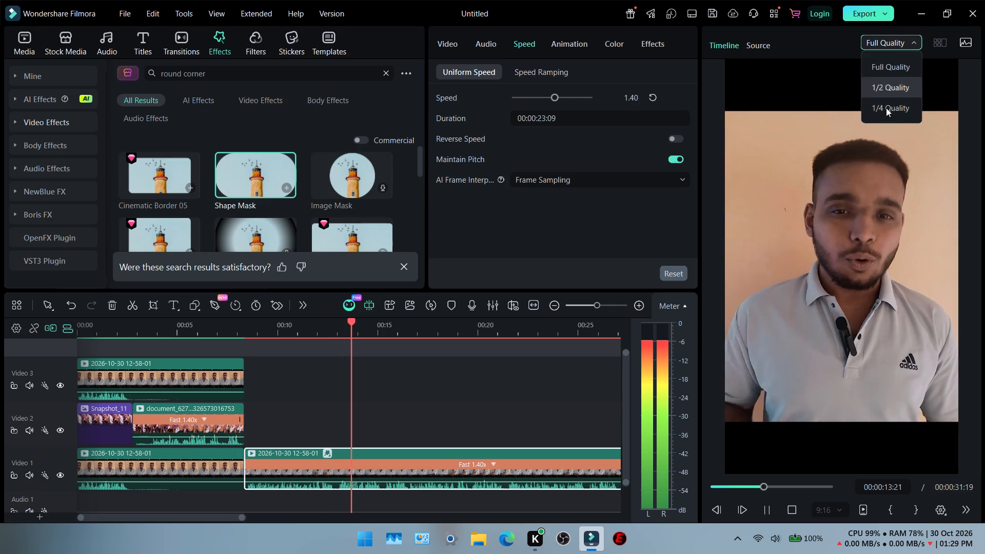
click(886, 108)
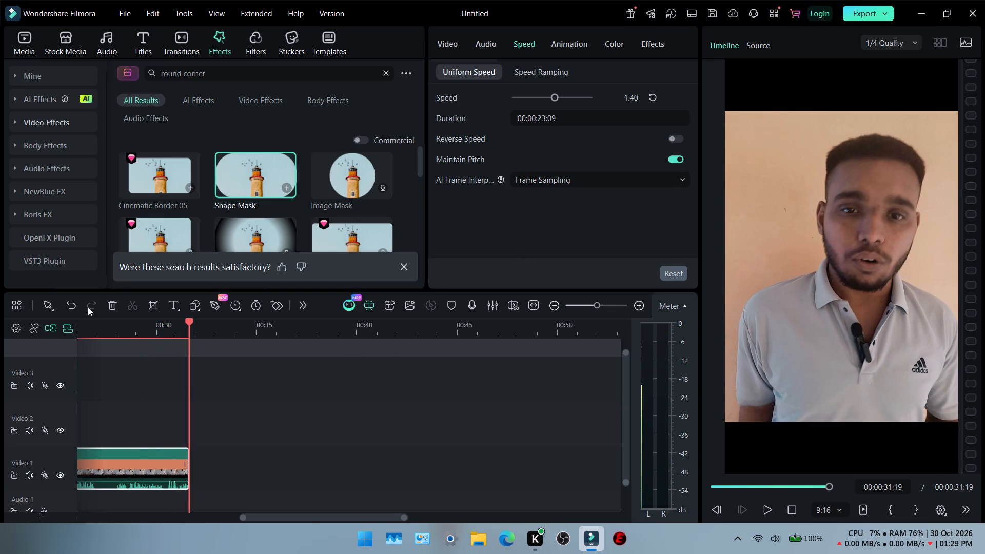
Scrub and play the sped-up Video 1 clip from about 27 seconds to the end to find a cut point.
click(100, 327)
scroll(123, 378, right, 1)
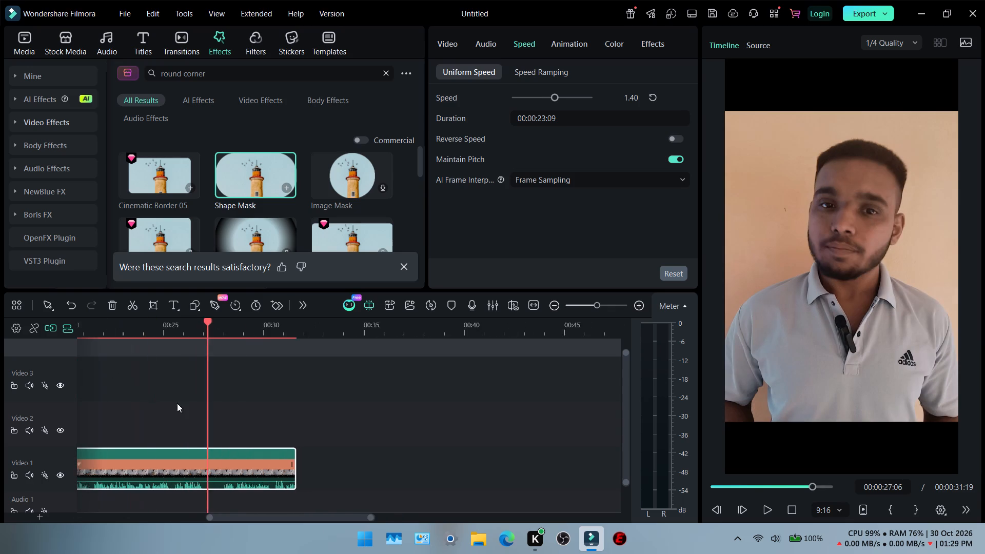
scroll(177, 403, right, 2)
ctrl+scroll(345, 454, up, 2)
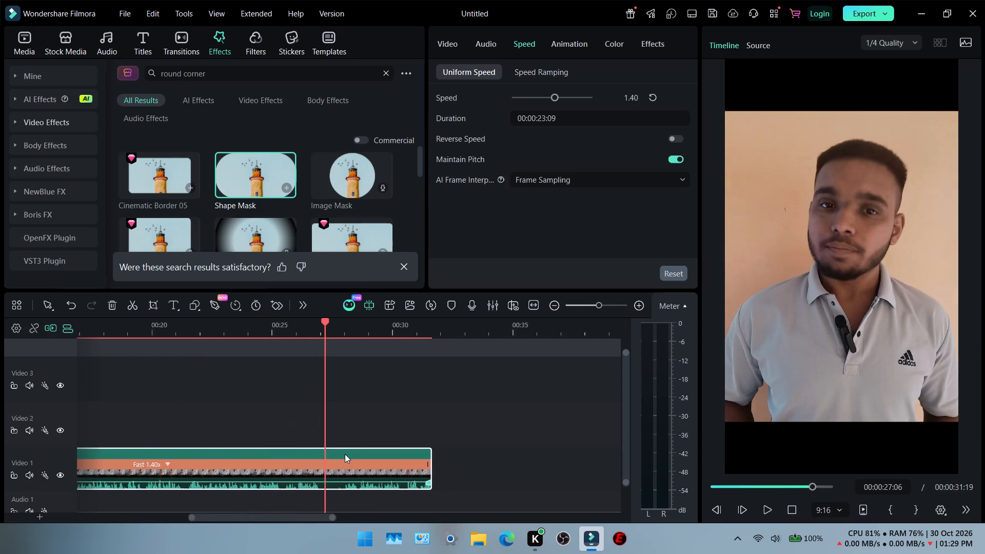
ctrl+scroll(345, 454, up, 4)
click(295, 321)
click(290, 324)
drag(289, 326, 288, 326)
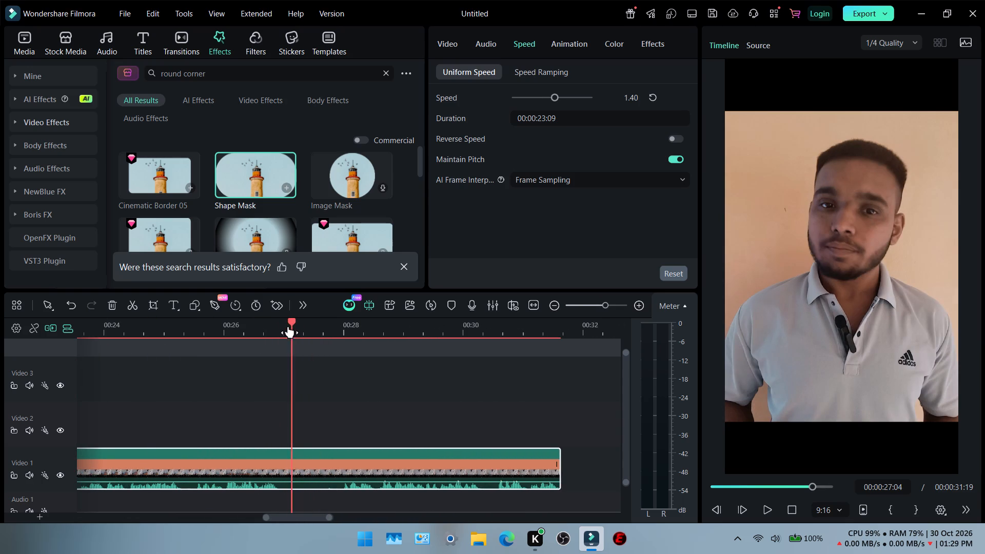
drag(288, 326, 272, 340)
drag(290, 323, 286, 326)
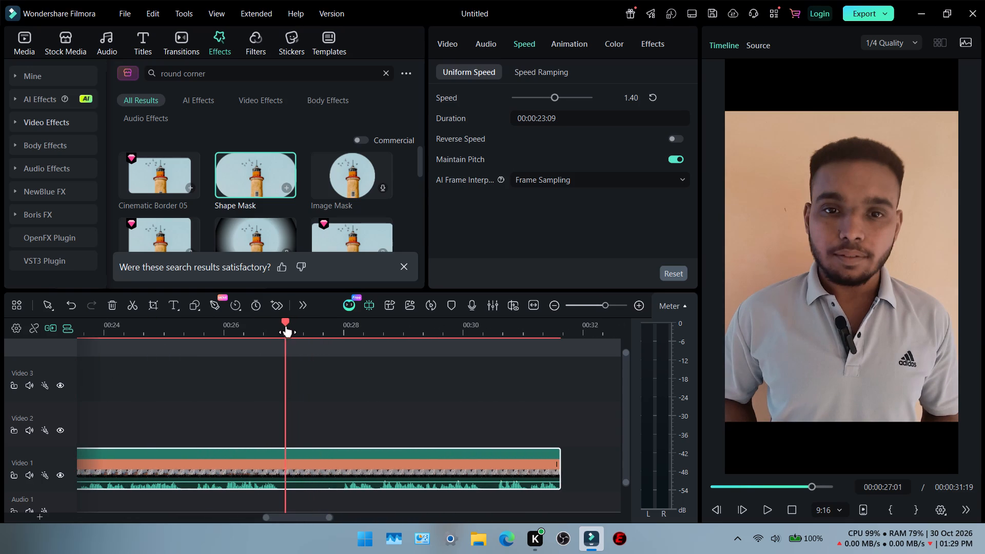
drag(286, 326, 279, 331)
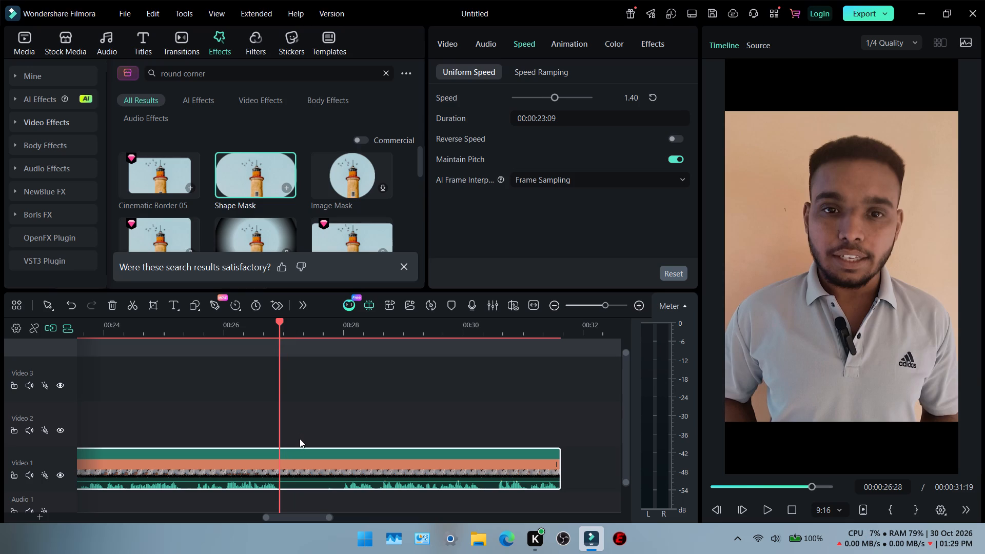
key(space)
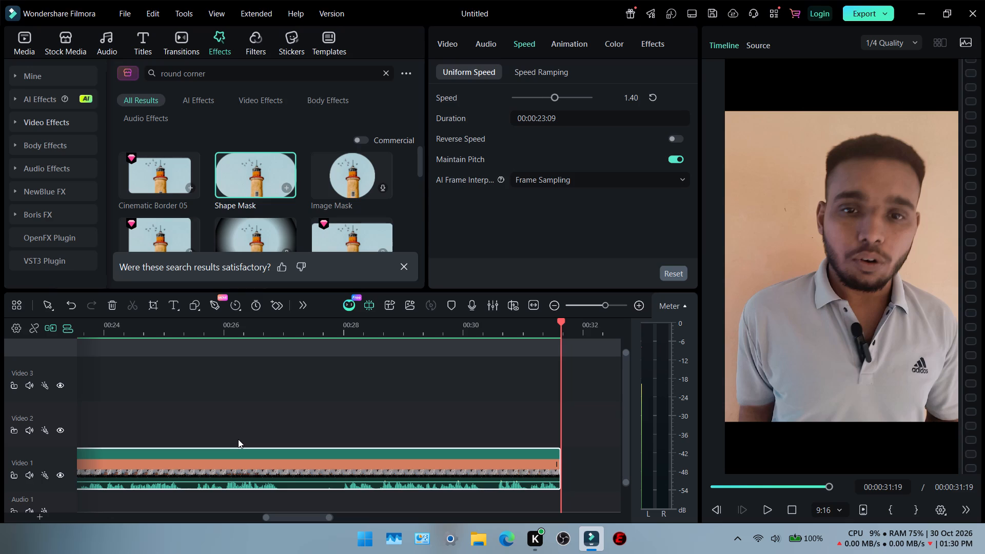
click(277, 330)
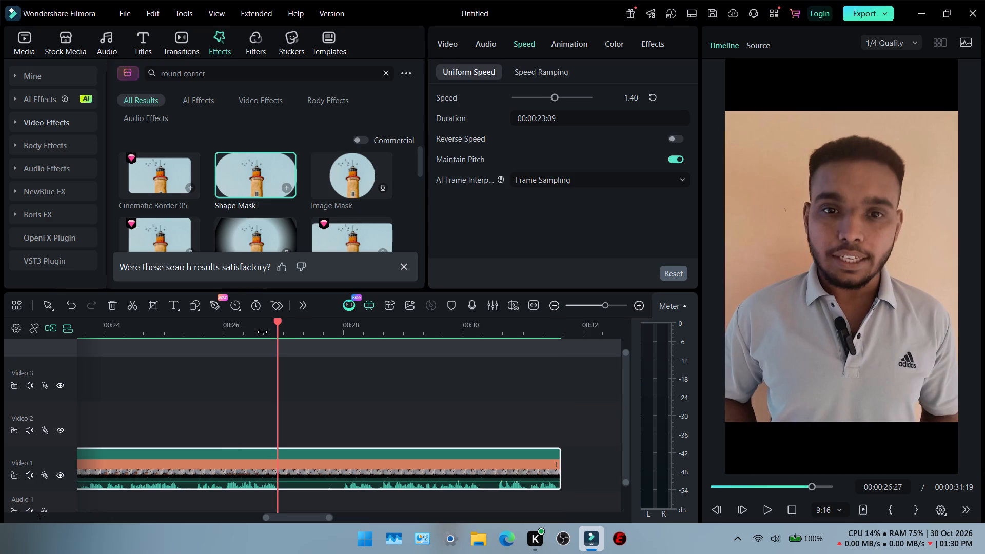
key(space)
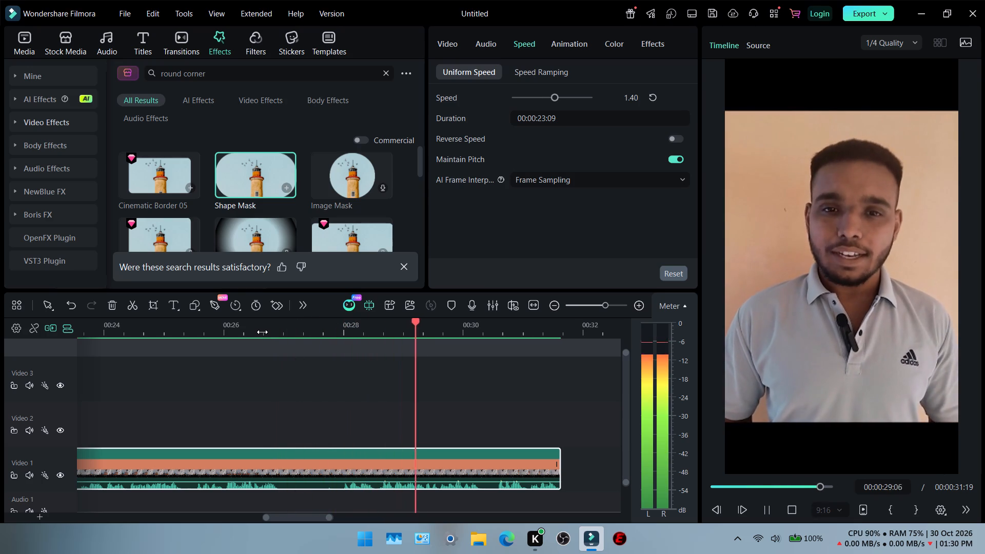
Split the sped-up Video 1 clip at 00:00:27:00.
click(262, 332)
click(282, 332)
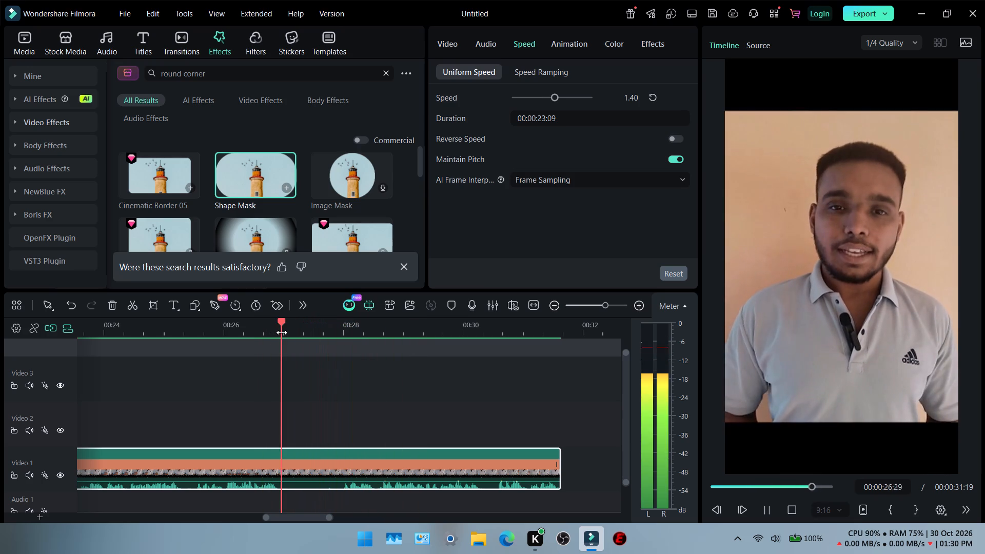
click(282, 332)
key(space)
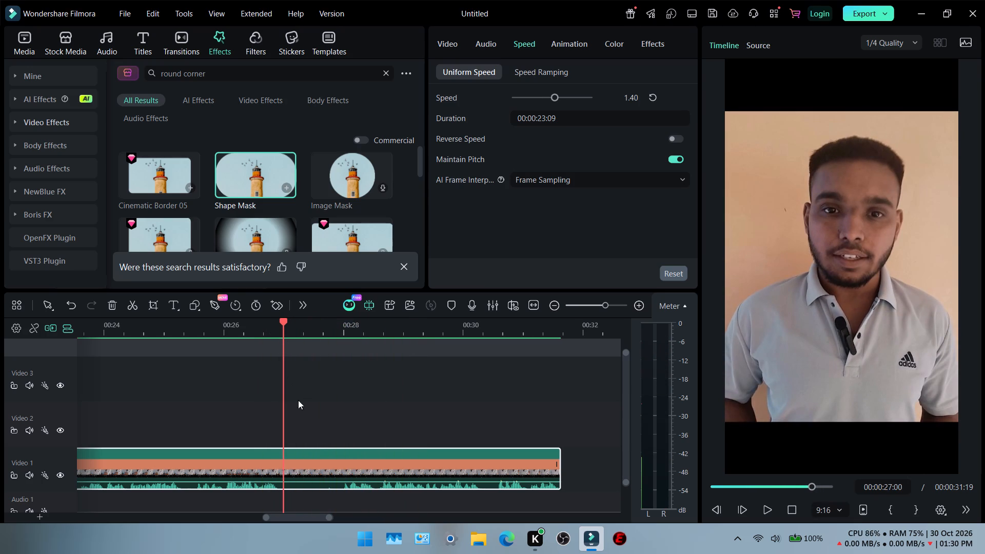
click(322, 470)
click(131, 301)
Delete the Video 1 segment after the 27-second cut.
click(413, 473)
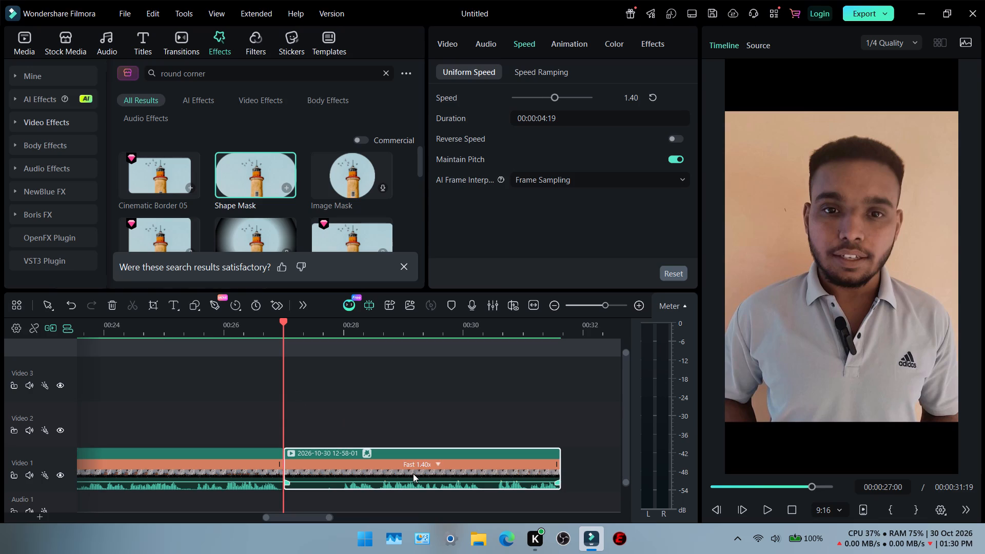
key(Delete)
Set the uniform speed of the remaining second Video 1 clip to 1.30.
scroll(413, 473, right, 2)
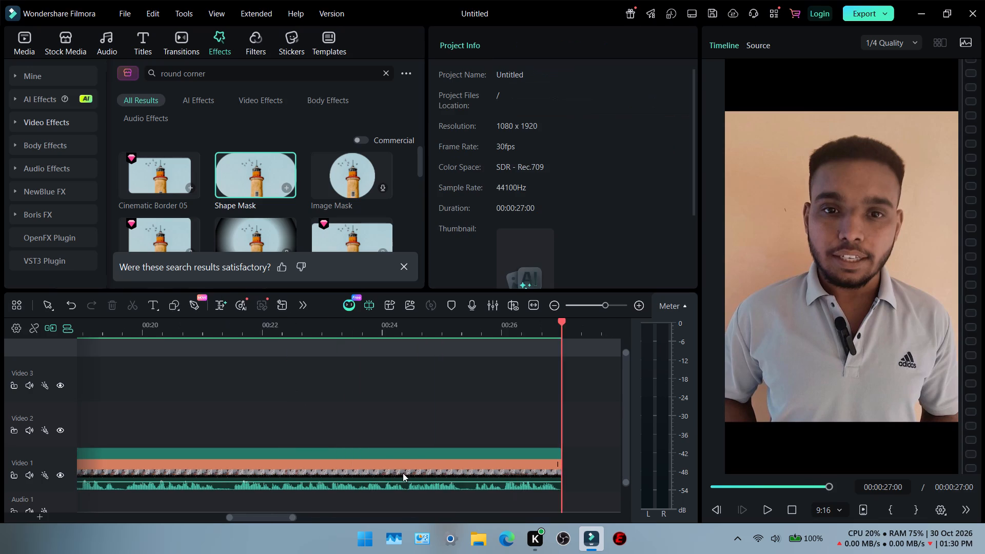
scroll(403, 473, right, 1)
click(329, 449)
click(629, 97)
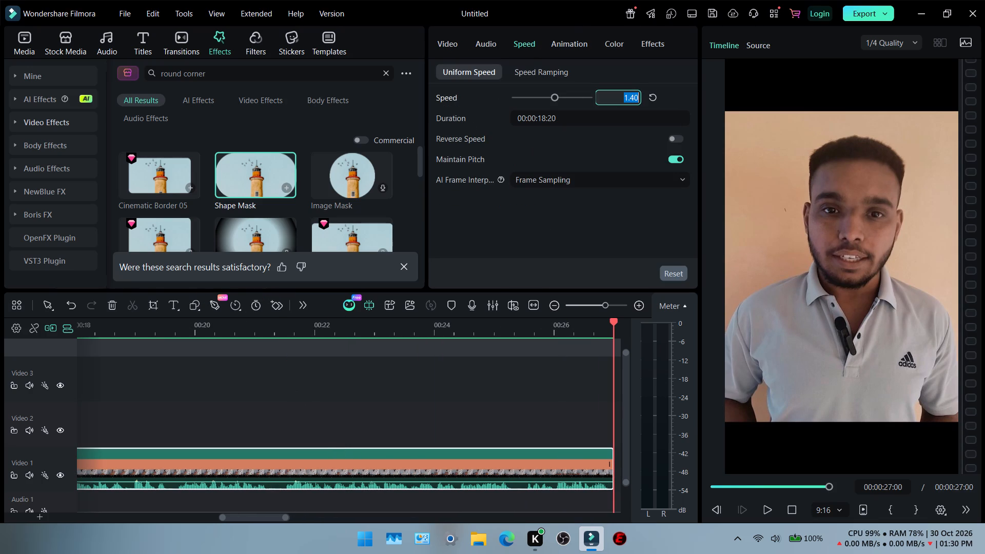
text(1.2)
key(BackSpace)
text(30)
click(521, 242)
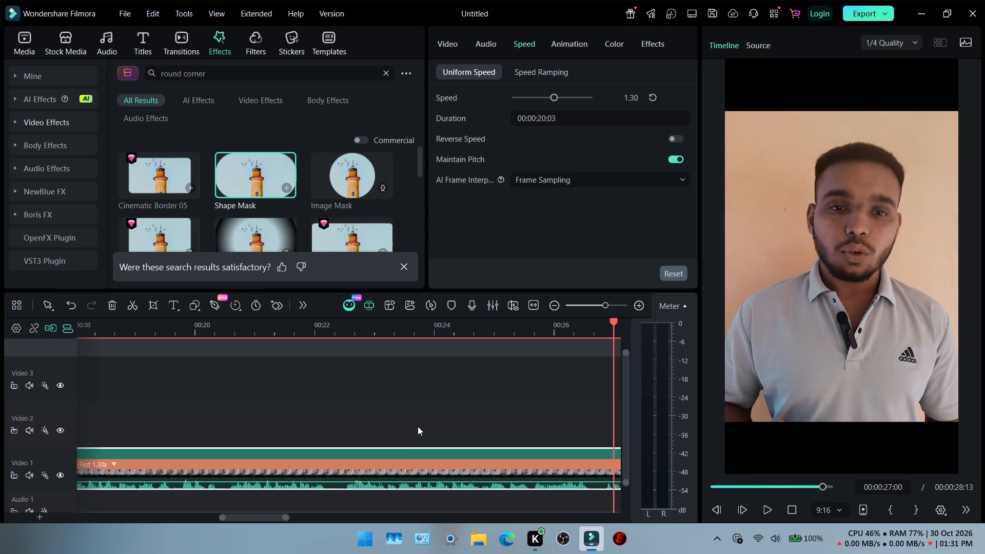
Play the second Video 1 clip from about 11 seconds to review its new pace.
ctrl+scroll(418, 426, down, 11)
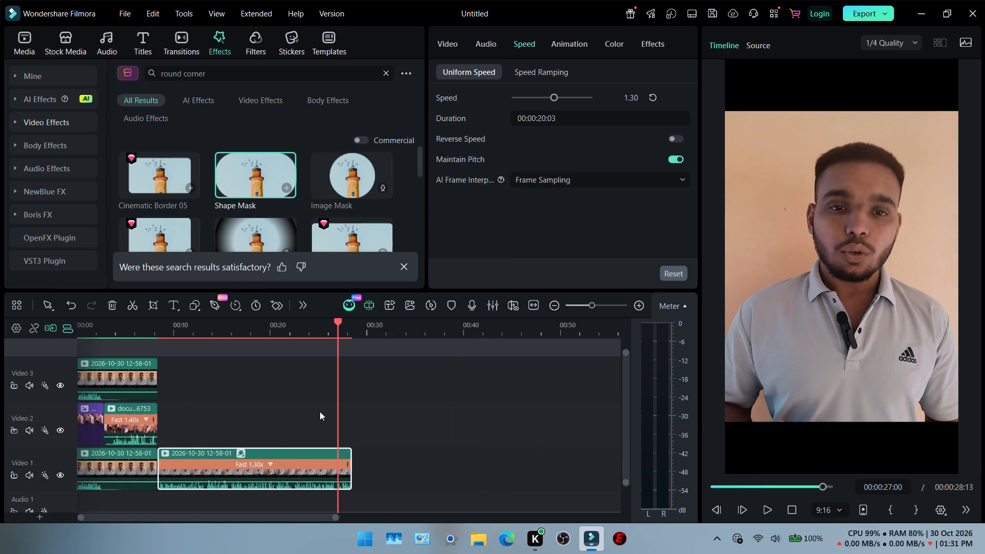
click(188, 329)
key(space)
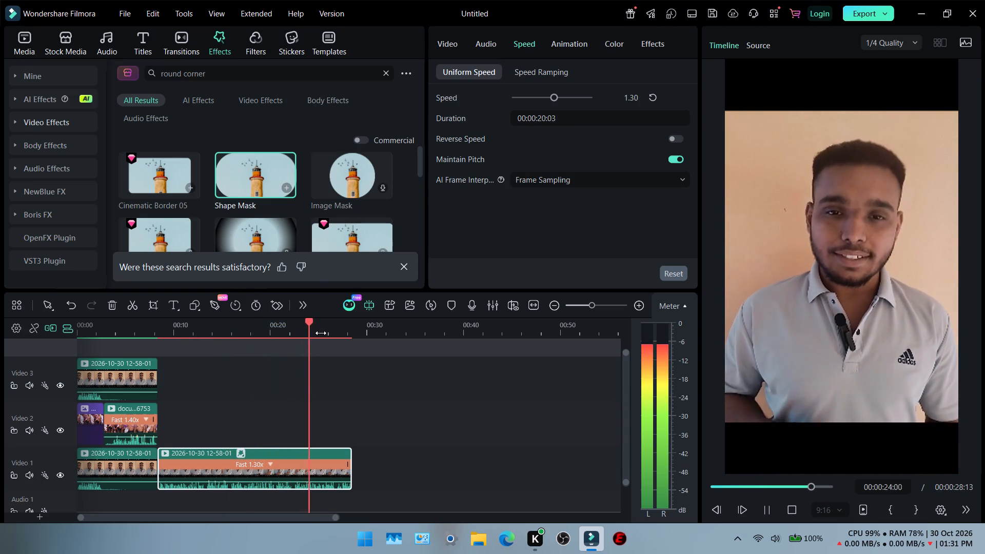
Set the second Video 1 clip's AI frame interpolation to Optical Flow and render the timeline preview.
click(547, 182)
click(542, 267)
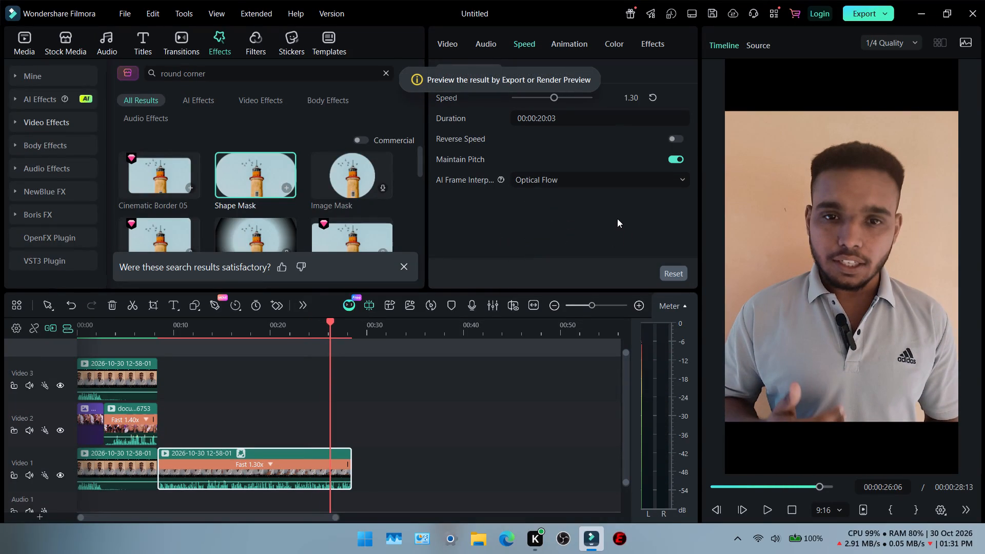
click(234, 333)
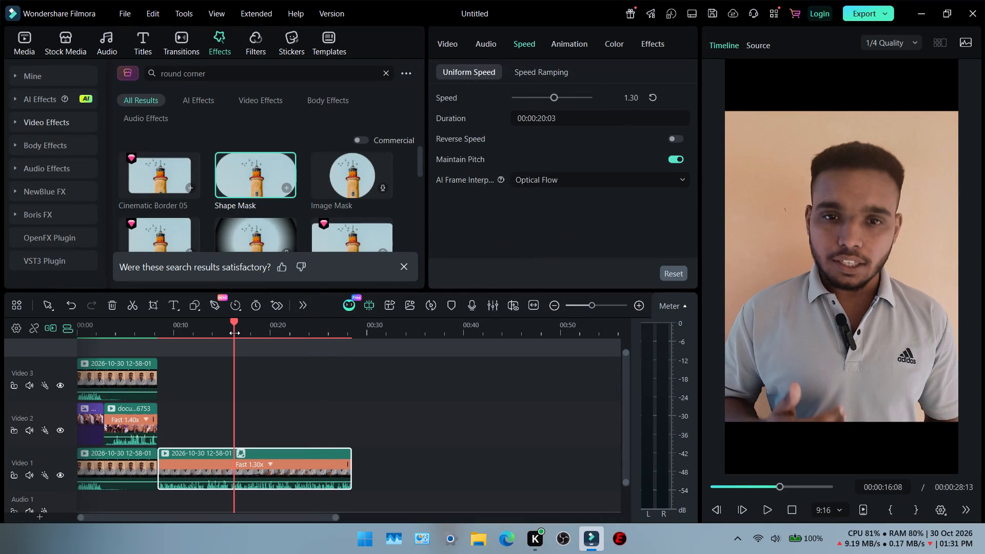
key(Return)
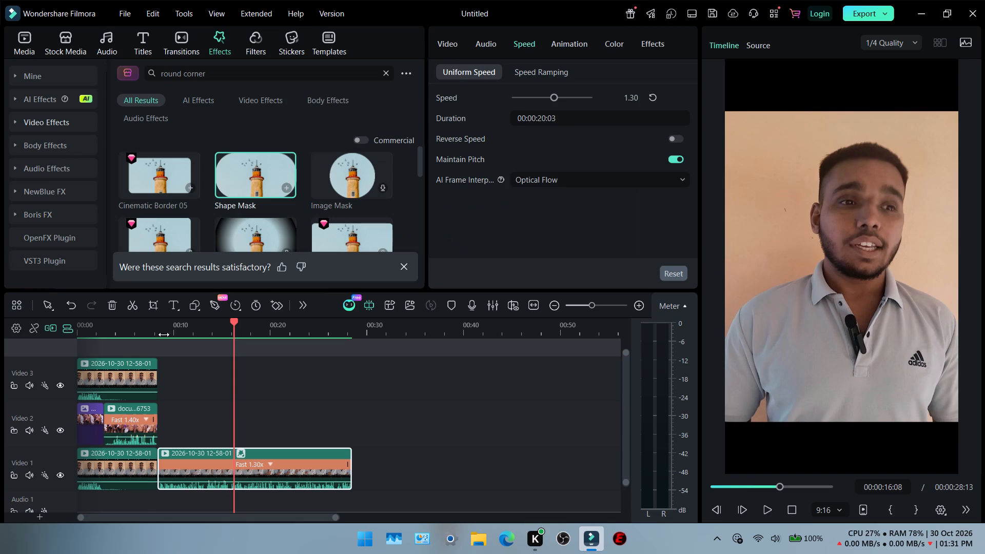
Return to the start of the timeline and play the rendered edit for review.
click(147, 330)
drag(148, 321, 0, 352)
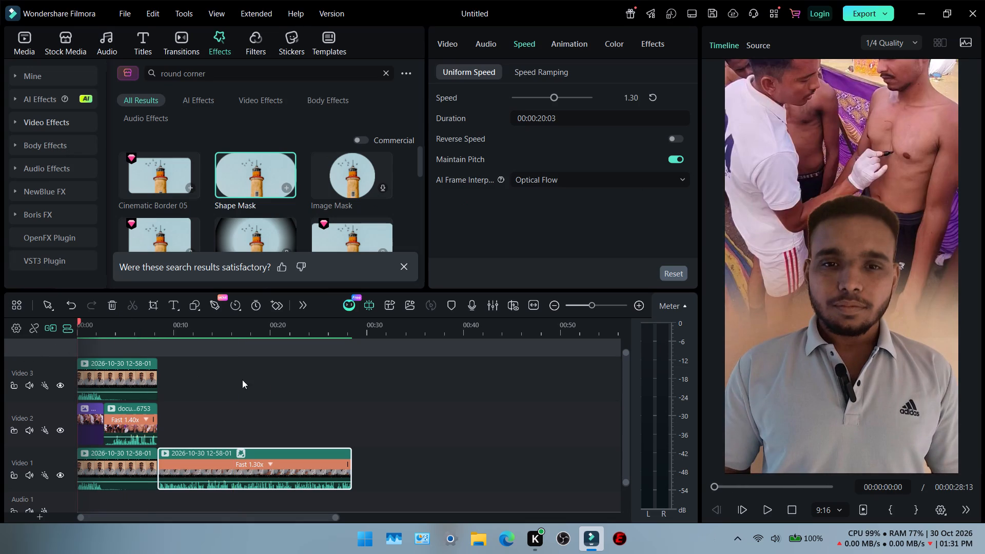
key(space)
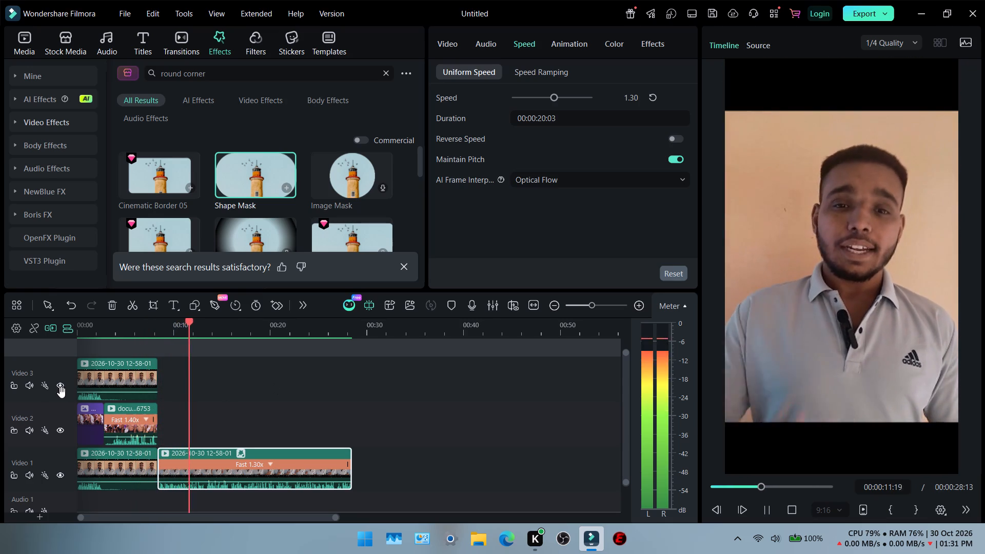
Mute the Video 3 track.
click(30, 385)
Return to the start of the timeline and play the whole edit with Video 3 muted.
click(99, 330)
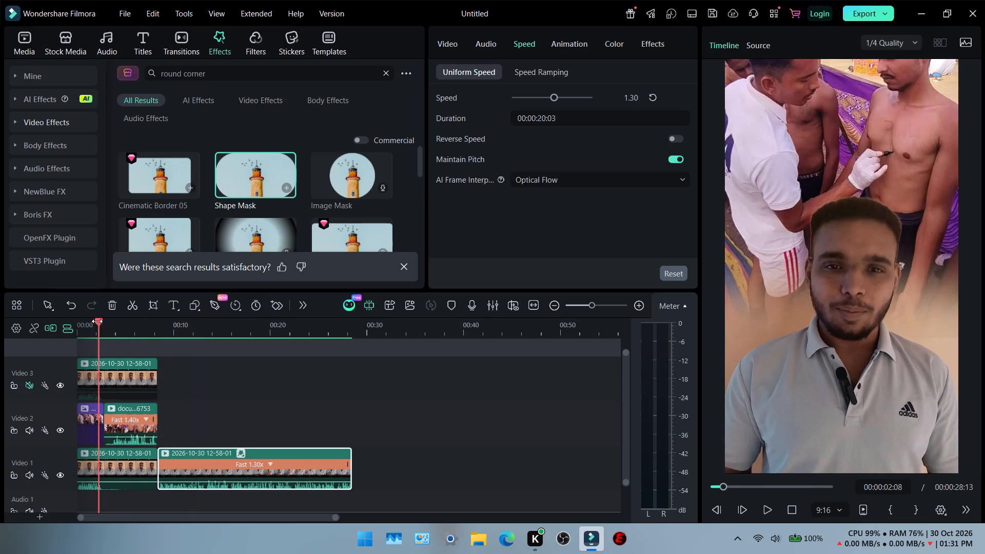
drag(97, 319, 0, 337)
click(0, 338)
click(0, 342)
key(space)
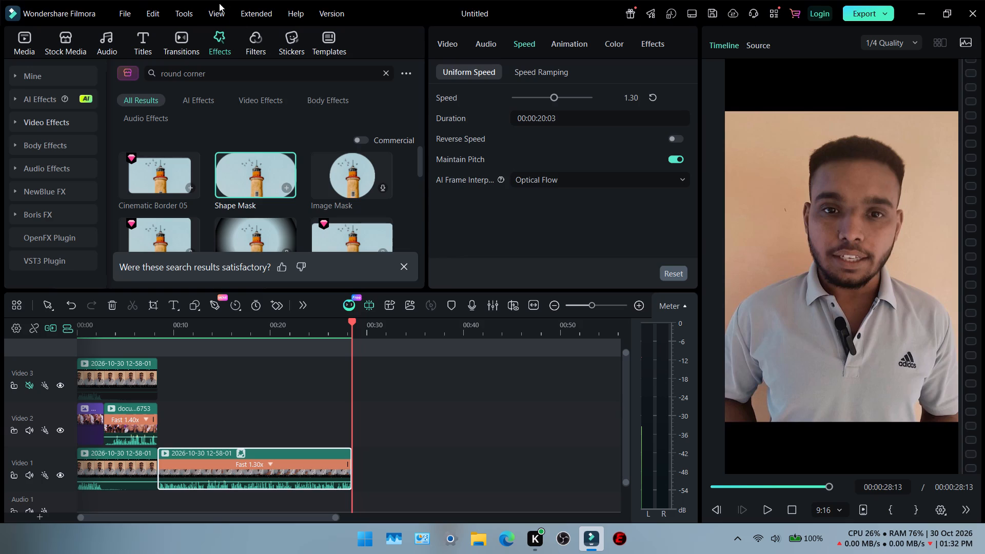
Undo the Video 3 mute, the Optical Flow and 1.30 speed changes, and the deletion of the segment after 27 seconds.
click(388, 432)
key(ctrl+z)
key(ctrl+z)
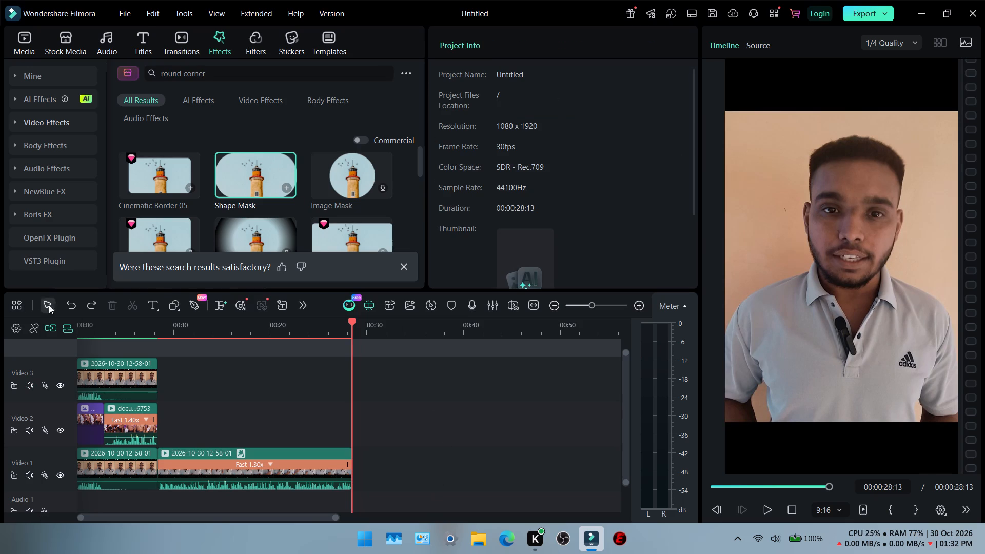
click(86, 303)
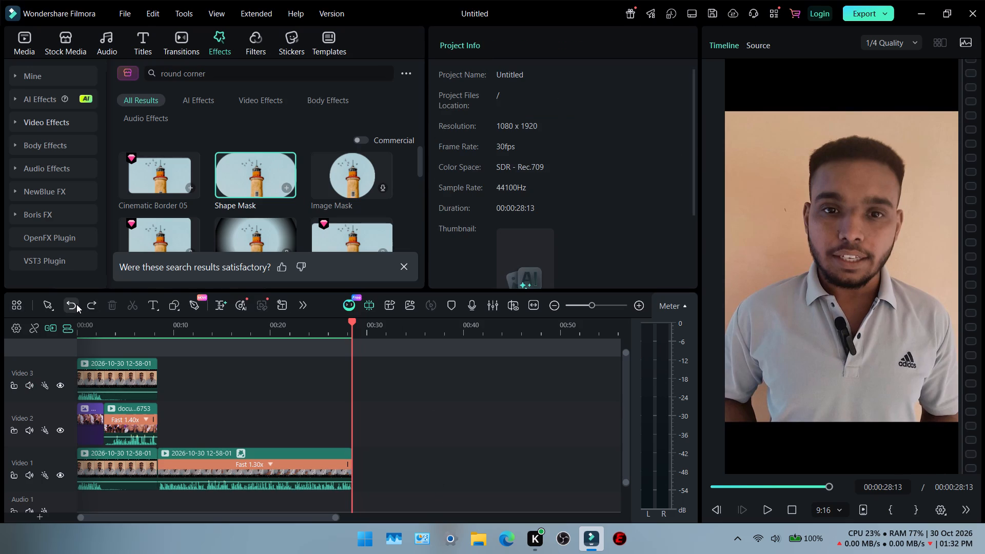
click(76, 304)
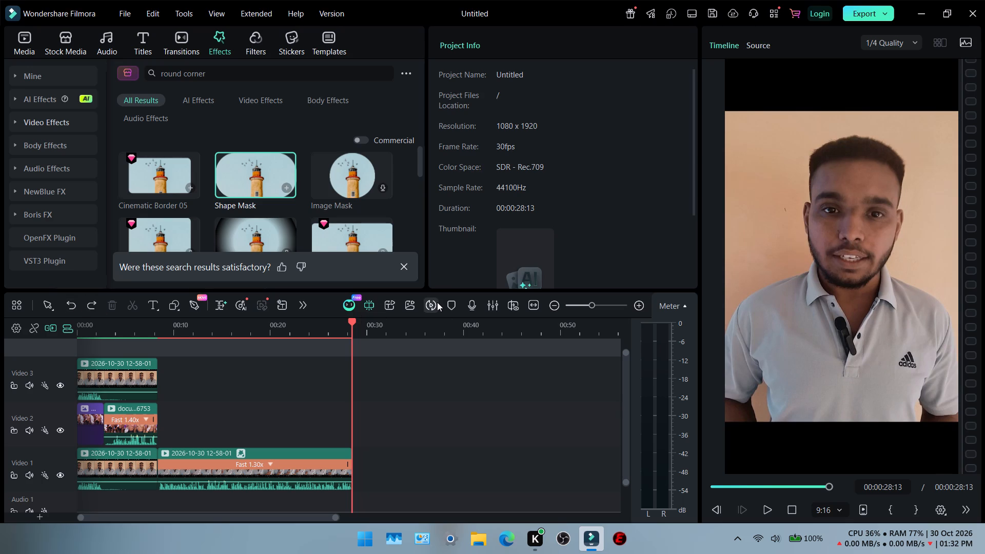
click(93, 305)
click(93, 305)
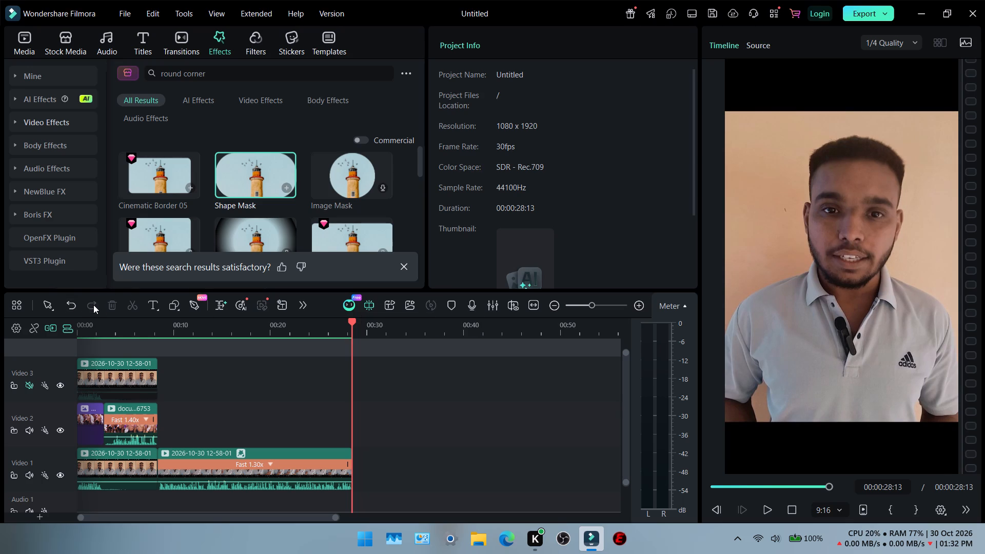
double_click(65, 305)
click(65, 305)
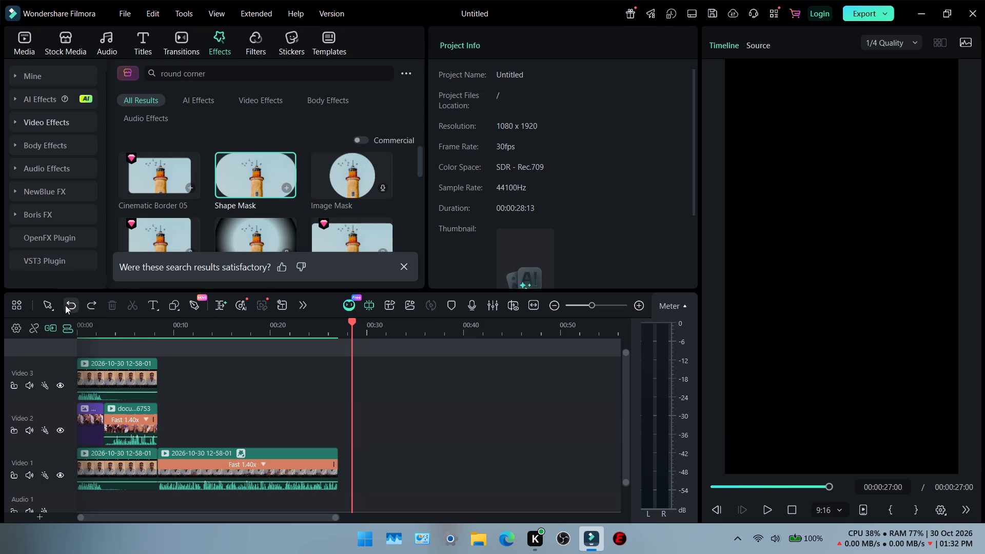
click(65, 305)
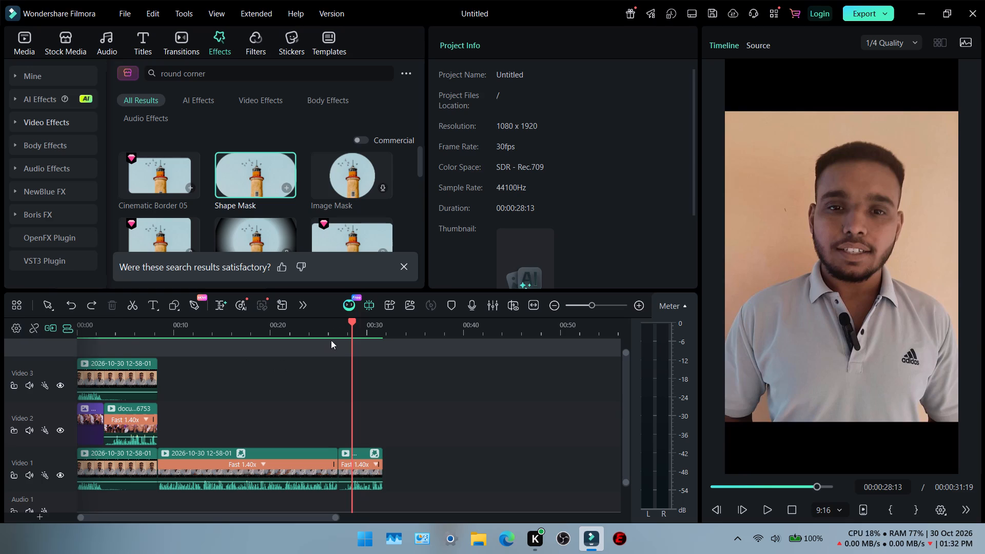
Play the last Video 1 segment from about 27 seconds to the end for review.
click(342, 331)
key(space)
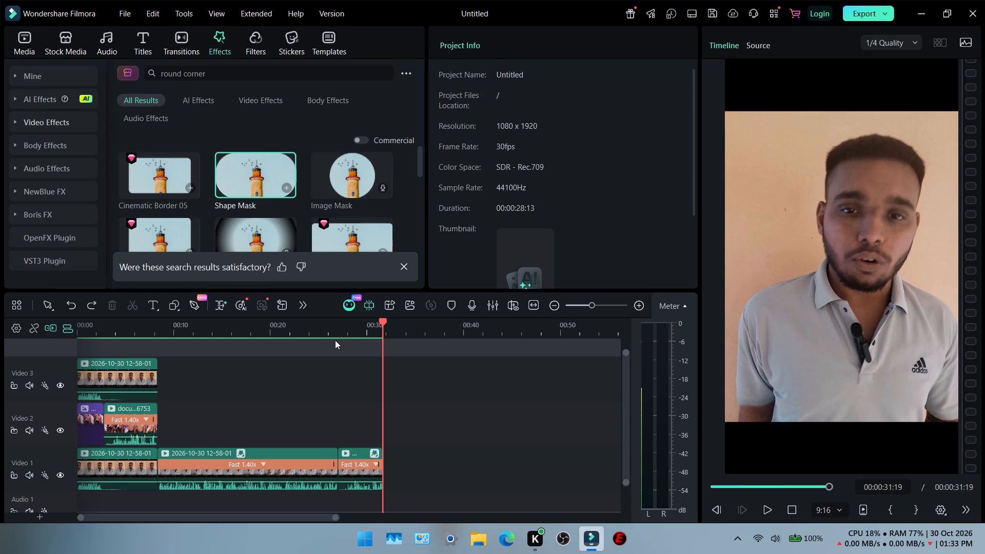
Split the last Video 1 segment at 00:00:30:15 and delete the part between 00:00:27:00 and that cut.
click(366, 328)
ctrl+scroll(375, 441, up, 8)
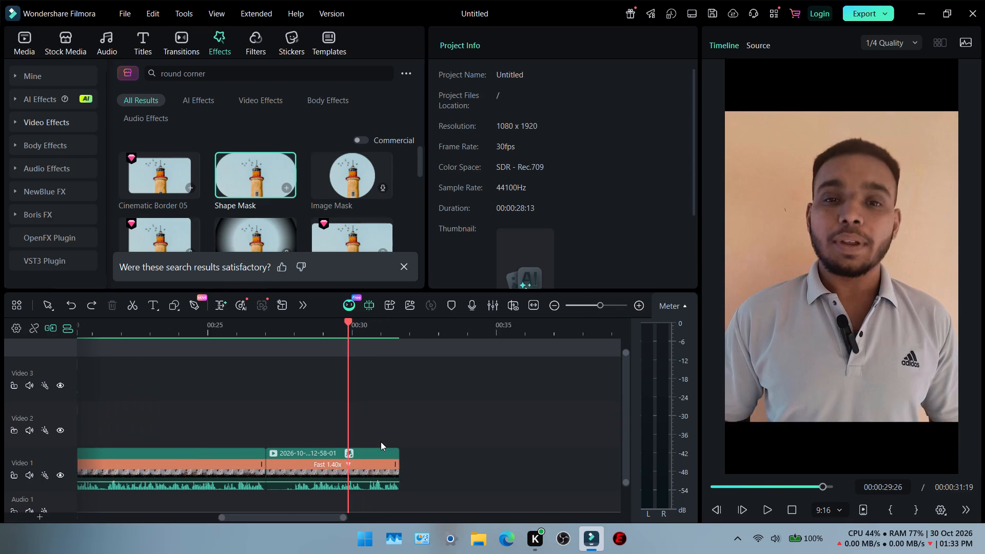
ctrl+scroll(381, 442, up, 4)
key(space)
key(space)
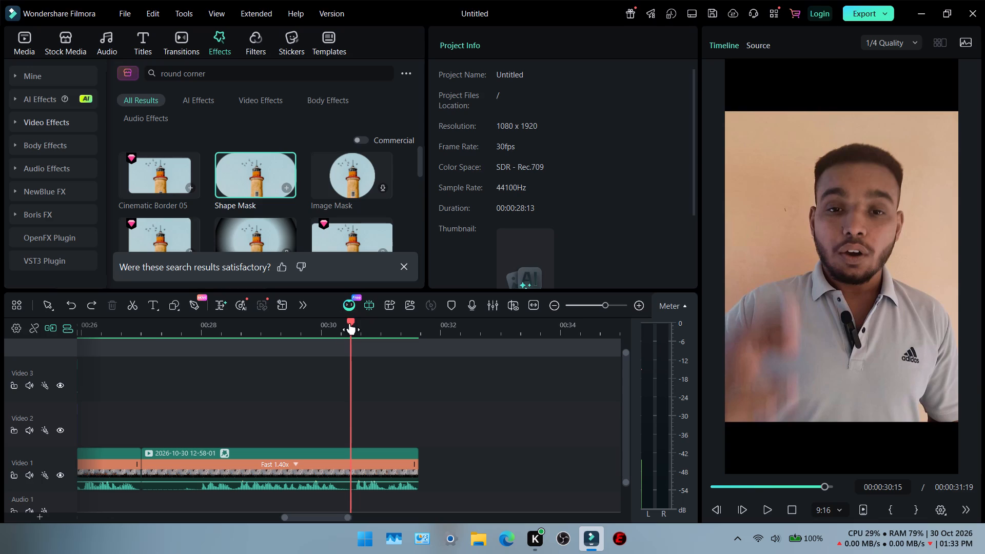
click(342, 461)
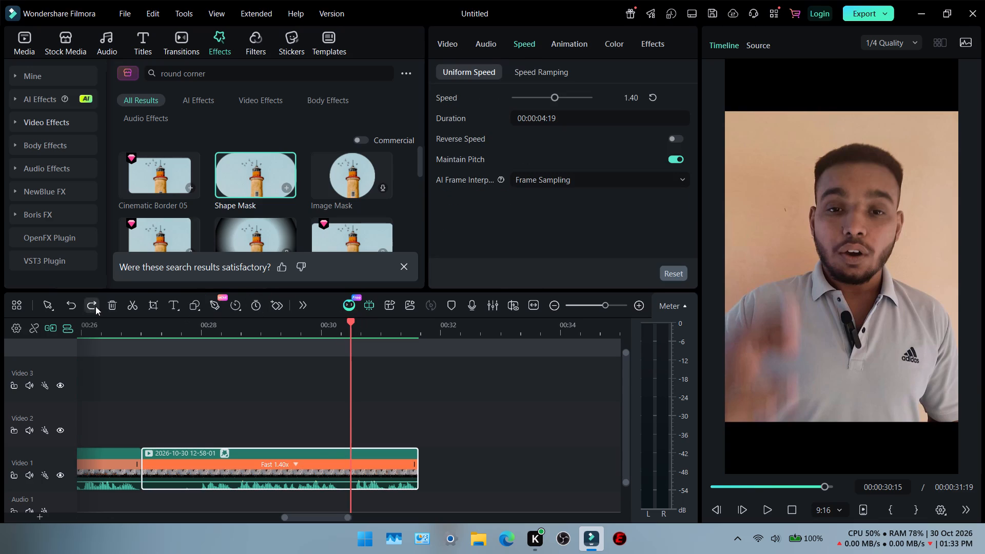
click(132, 303)
click(273, 467)
key(Delete)
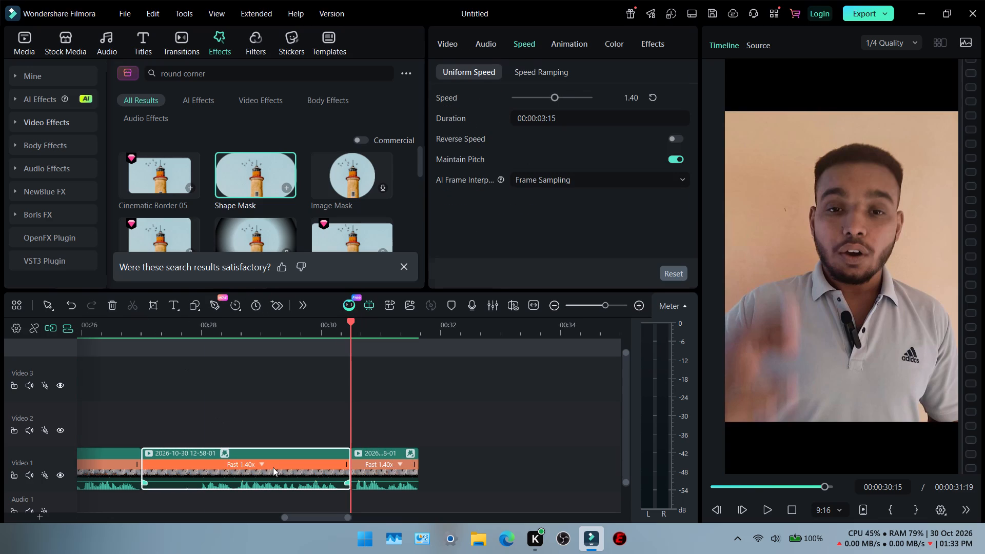
scroll(248, 468, right, 1)
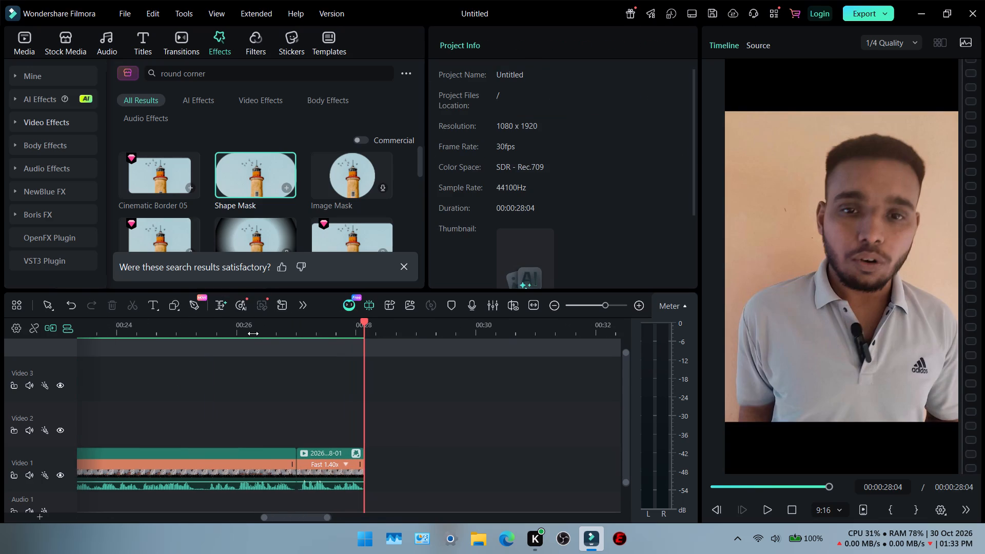
Replay the end of the edit from about 26 seconds to review the last cut.
click(253, 333)
key(space)
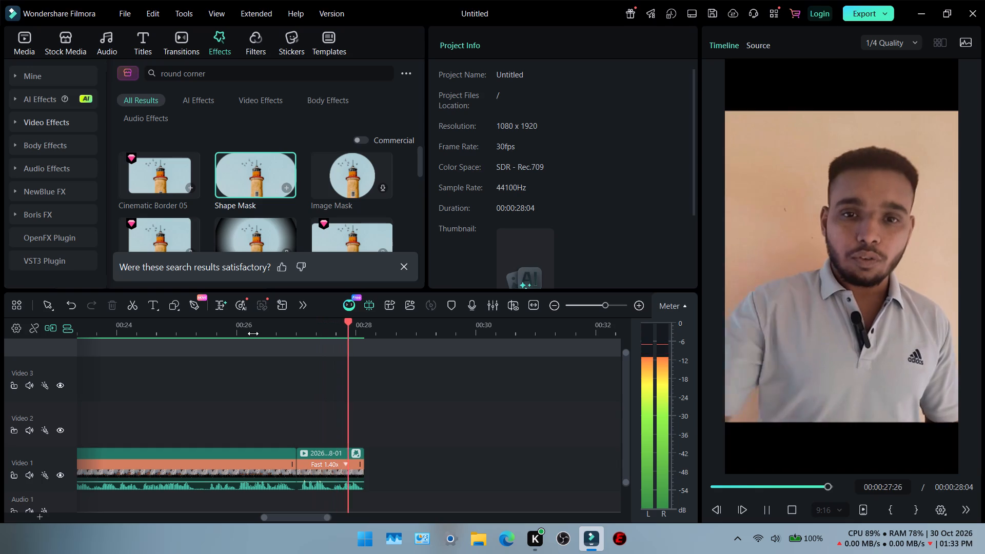
click(229, 327)
key(space)
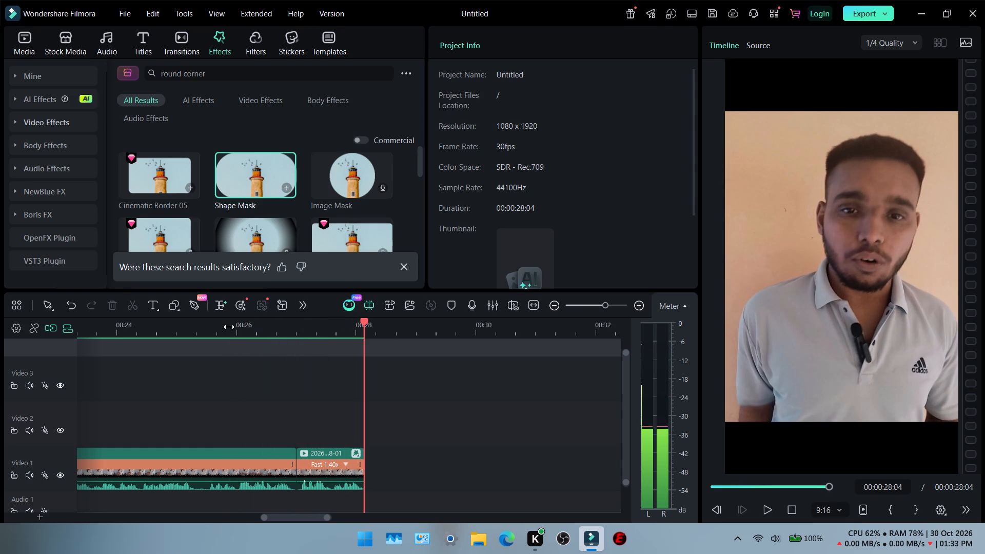
Return to the start of the 1.40x Video 1 segment at about 00:00:08:14 and play it through for review.
ctrl+scroll(180, 392, down, 11)
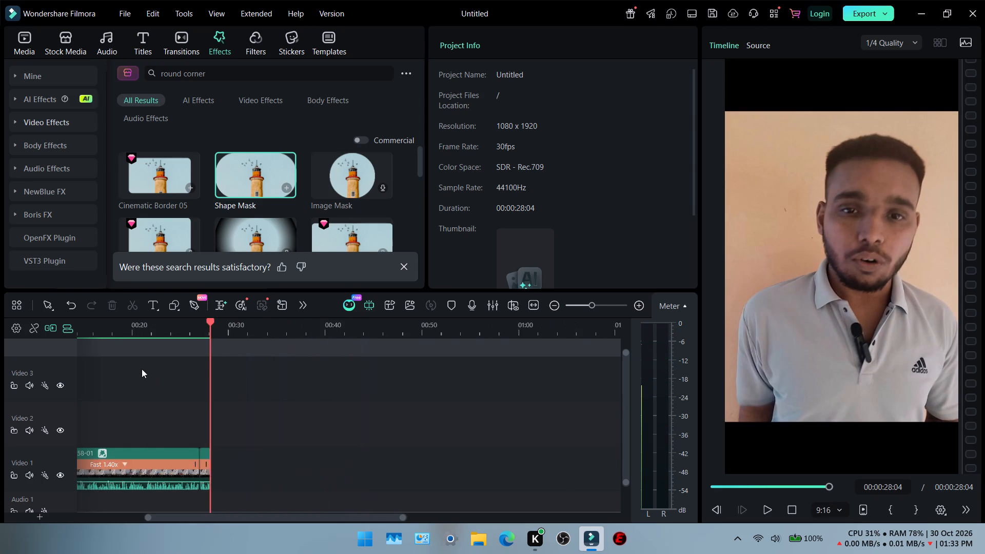
scroll(149, 373, right, 1)
double_click(196, 337)
drag(194, 321, 187, 323)
drag(178, 326, 140, 332)
click(140, 321)
drag(140, 321, 132, 324)
click(125, 326)
drag(123, 327, 117, 330)
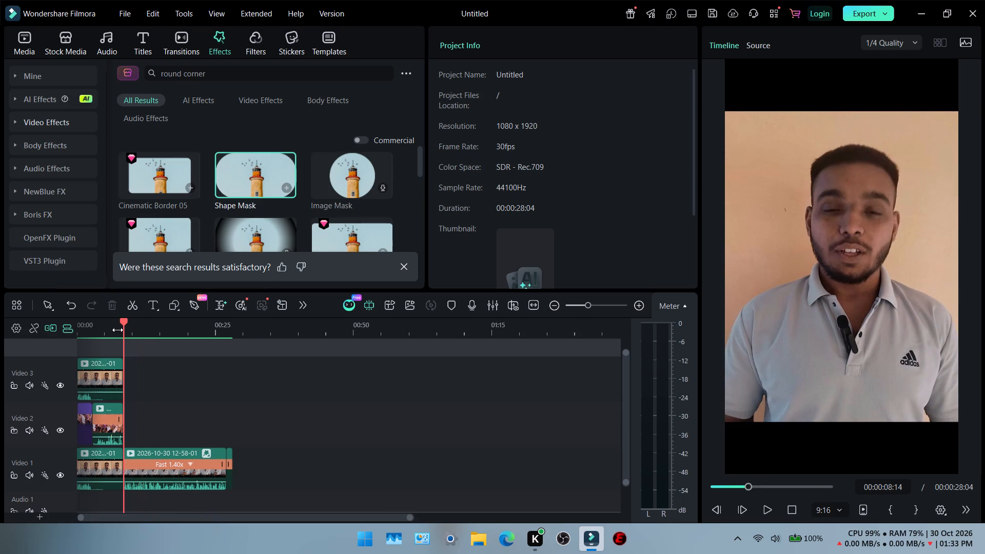
key(space)
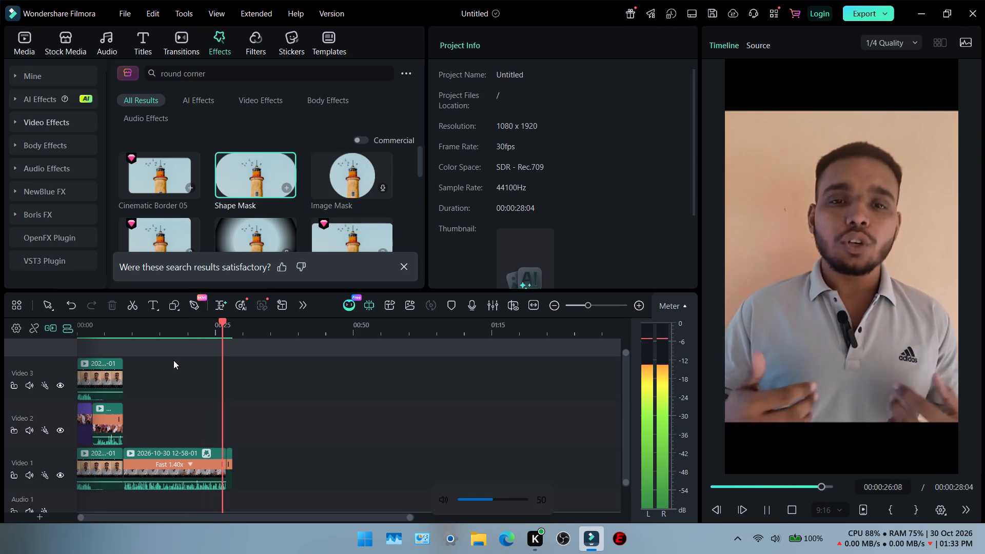
Replay the edit from its beginning, including the masked overlay section, and pause at about 00:00:02:13.
key(space)
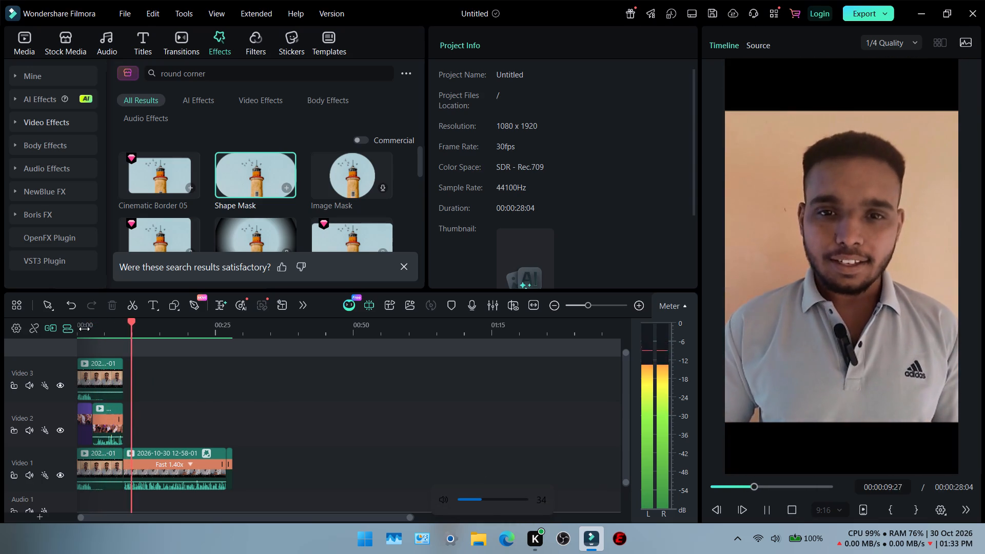
click(84, 329)
key(space)
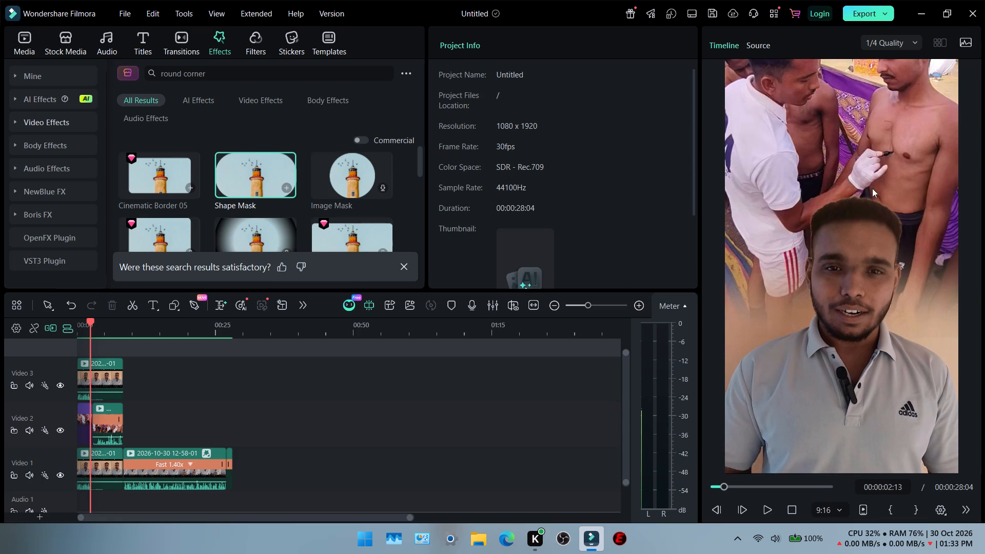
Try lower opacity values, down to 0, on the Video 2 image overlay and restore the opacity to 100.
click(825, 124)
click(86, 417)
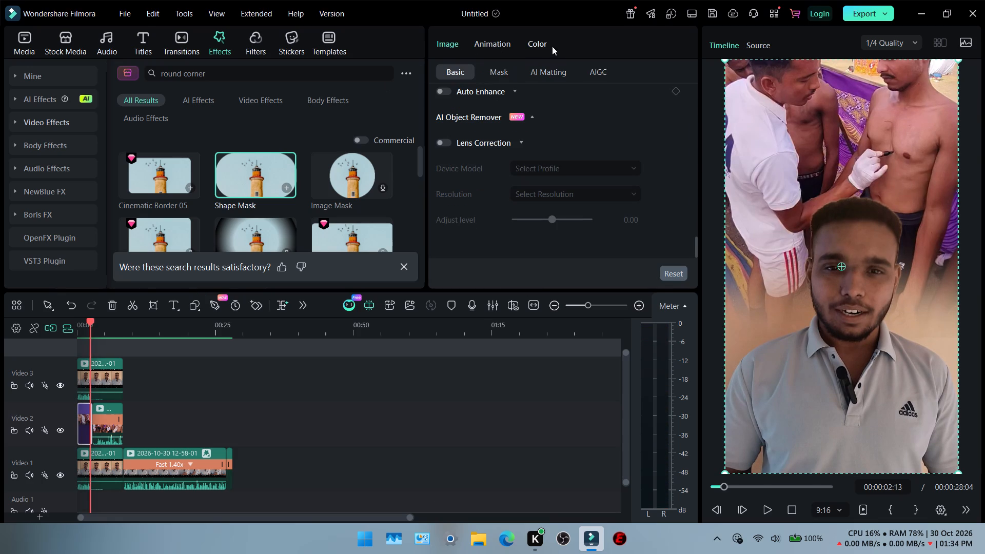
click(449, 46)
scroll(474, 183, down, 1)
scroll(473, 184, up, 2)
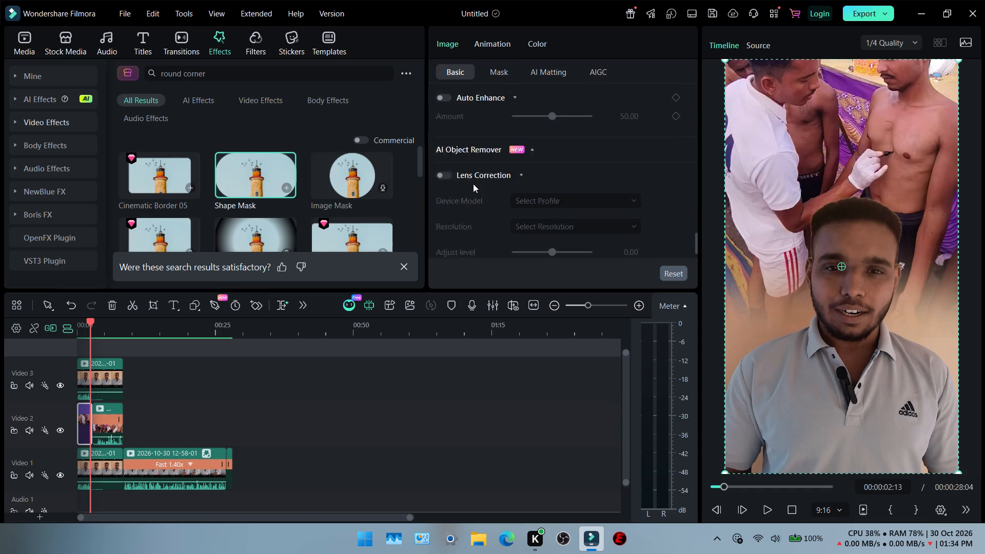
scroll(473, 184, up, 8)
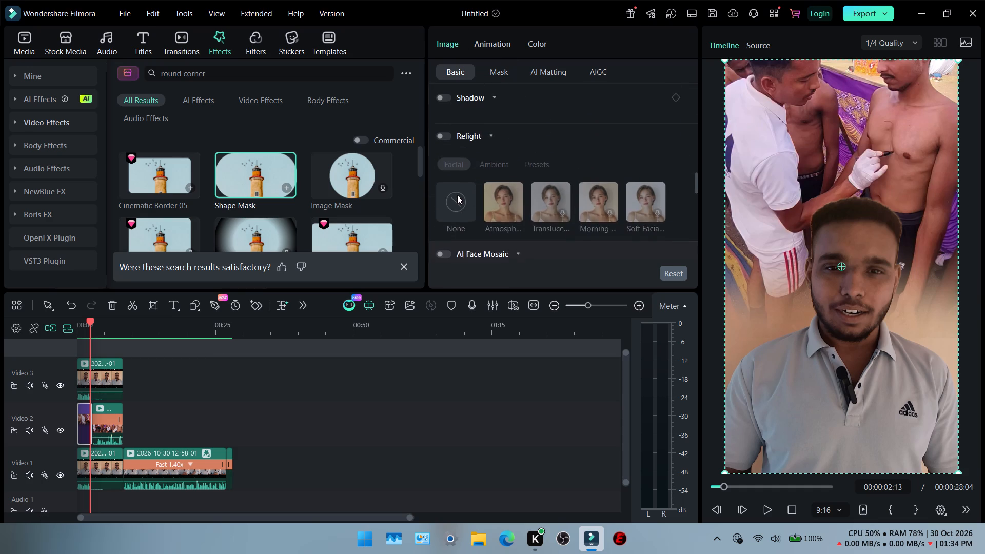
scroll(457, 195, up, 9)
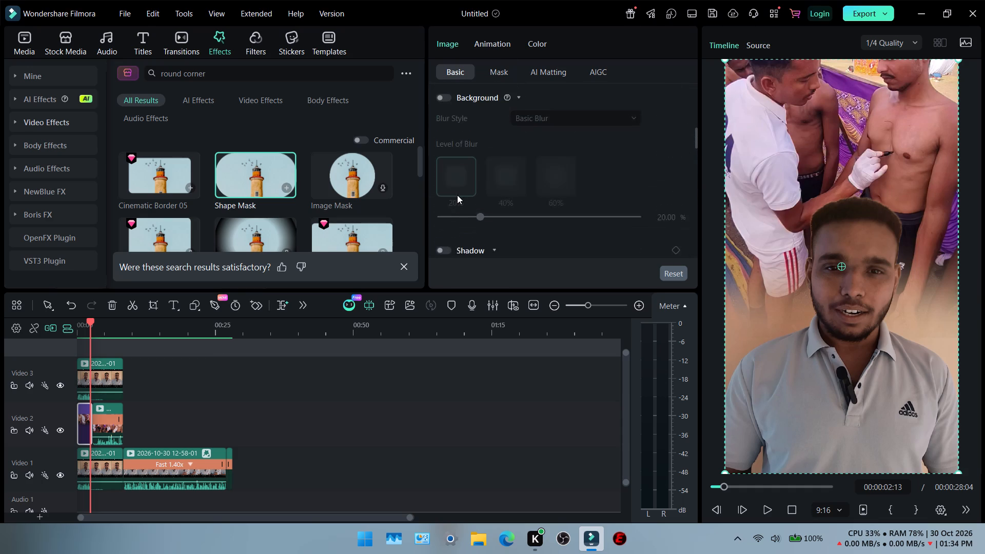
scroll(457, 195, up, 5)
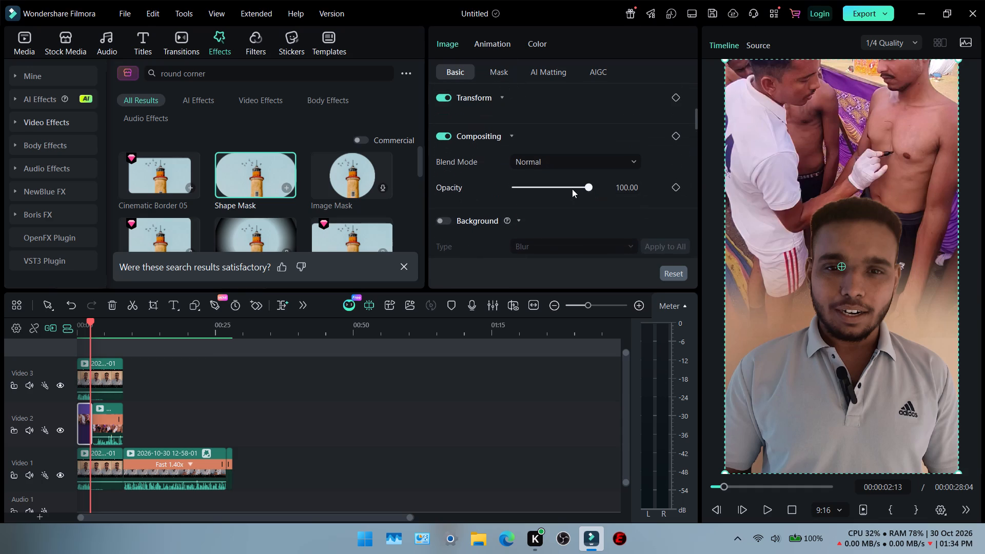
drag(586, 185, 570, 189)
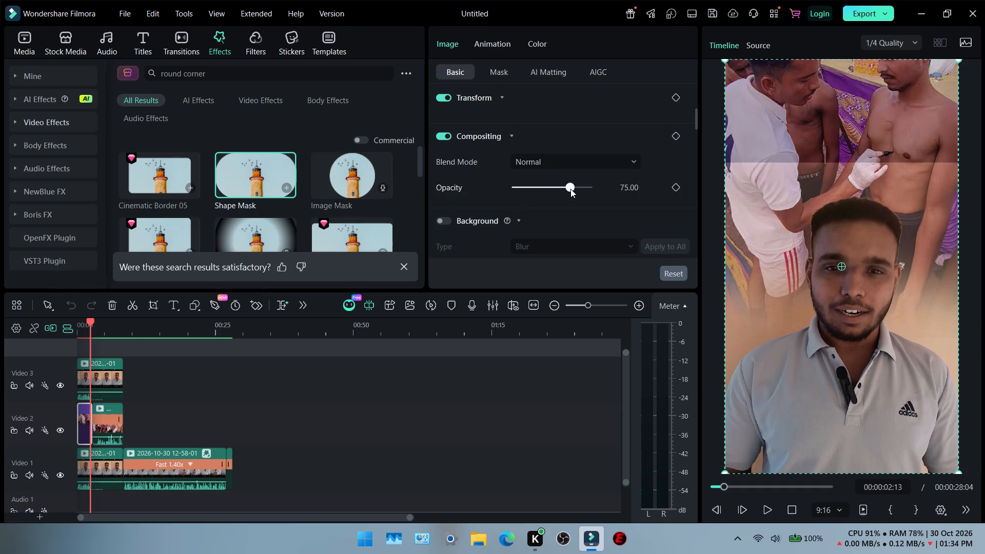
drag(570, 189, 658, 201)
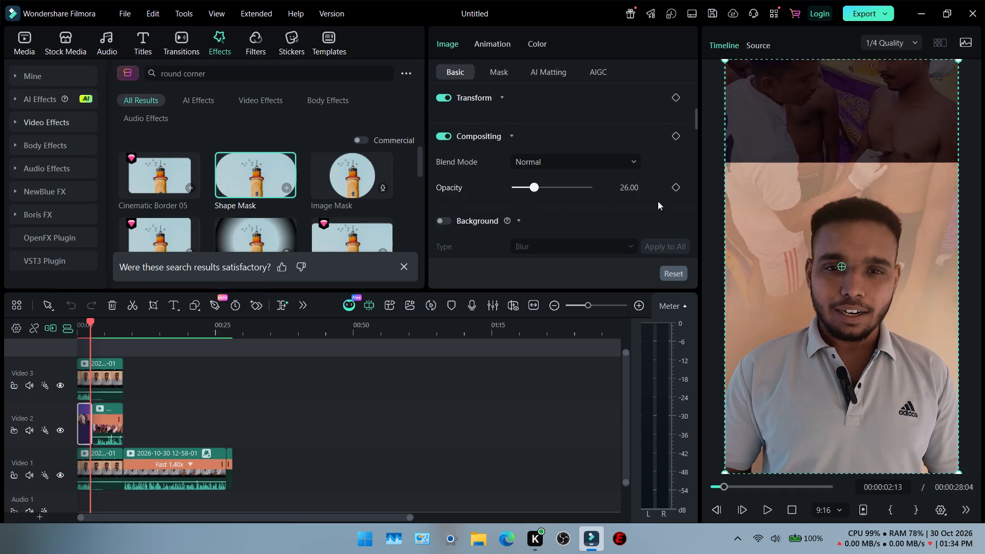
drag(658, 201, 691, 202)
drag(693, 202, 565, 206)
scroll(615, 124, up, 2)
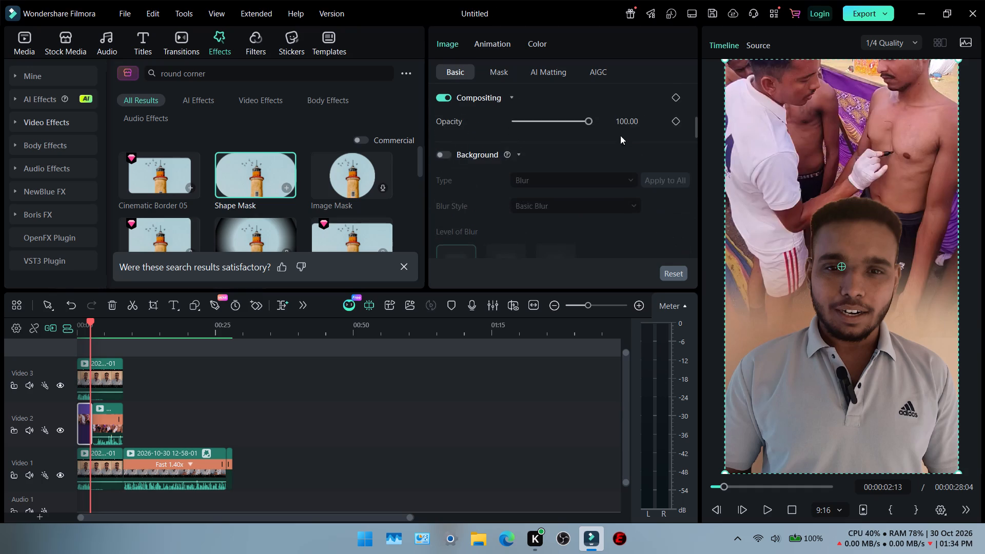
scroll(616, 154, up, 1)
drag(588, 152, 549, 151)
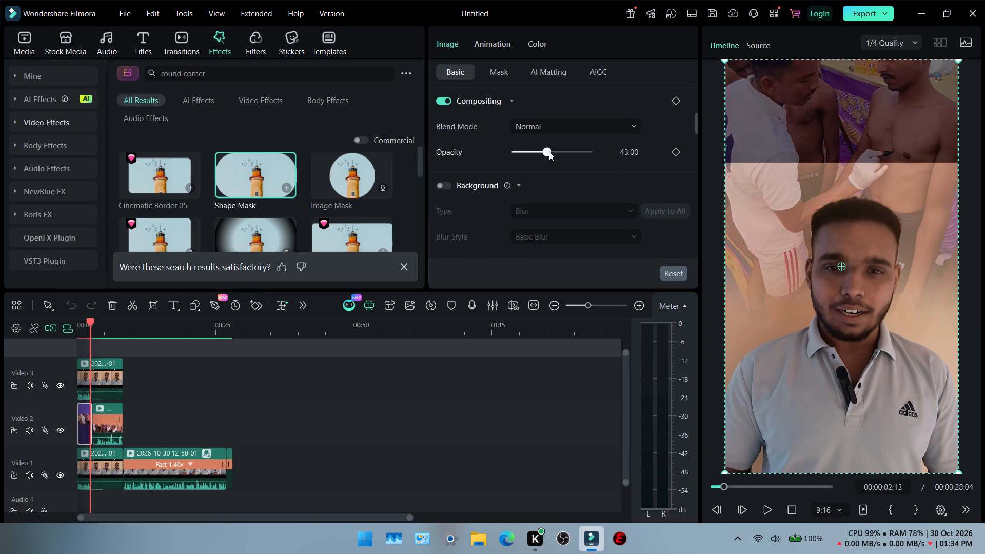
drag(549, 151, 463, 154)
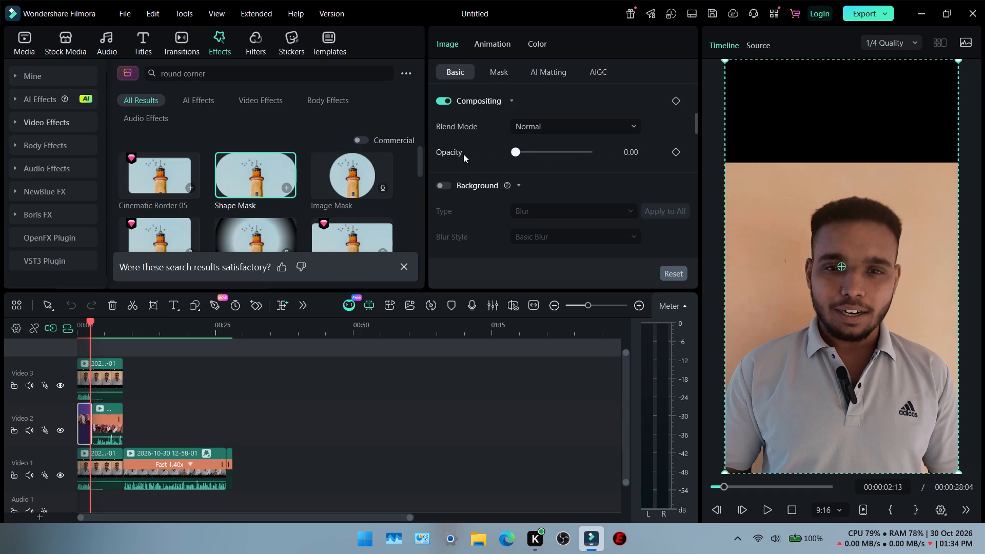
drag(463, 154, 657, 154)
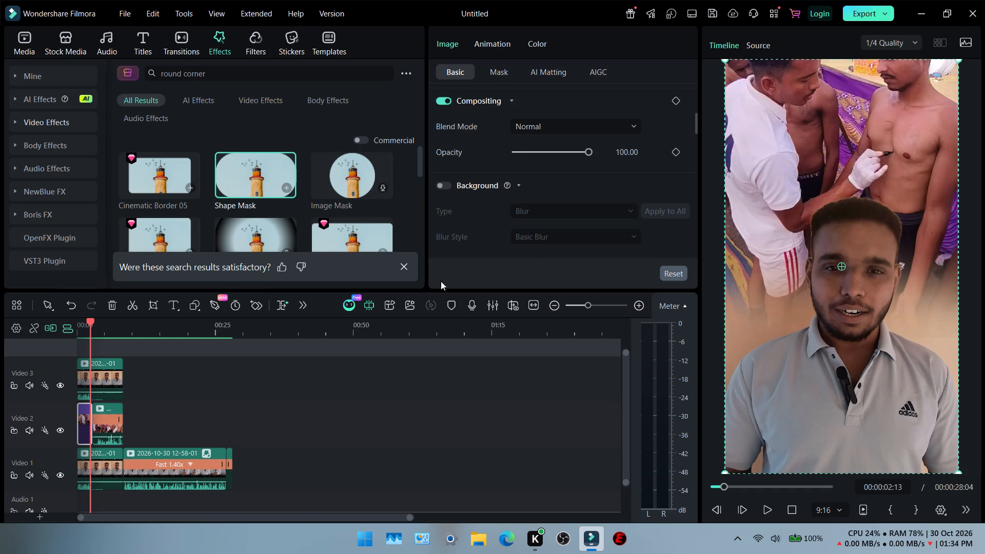
Examine the basic color settings of the speaker cutout clip on Video 3.
click(95, 466)
click(104, 382)
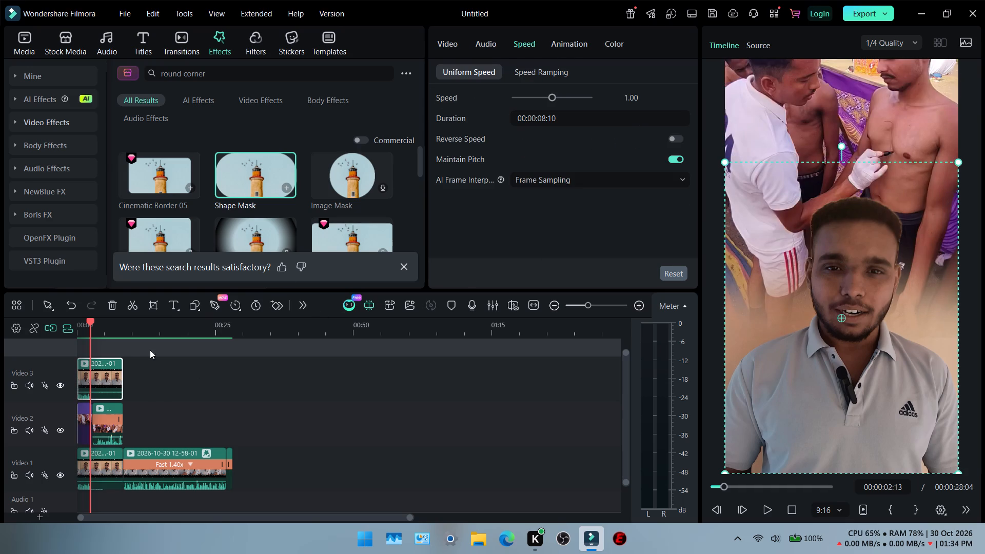
double_click(616, 44)
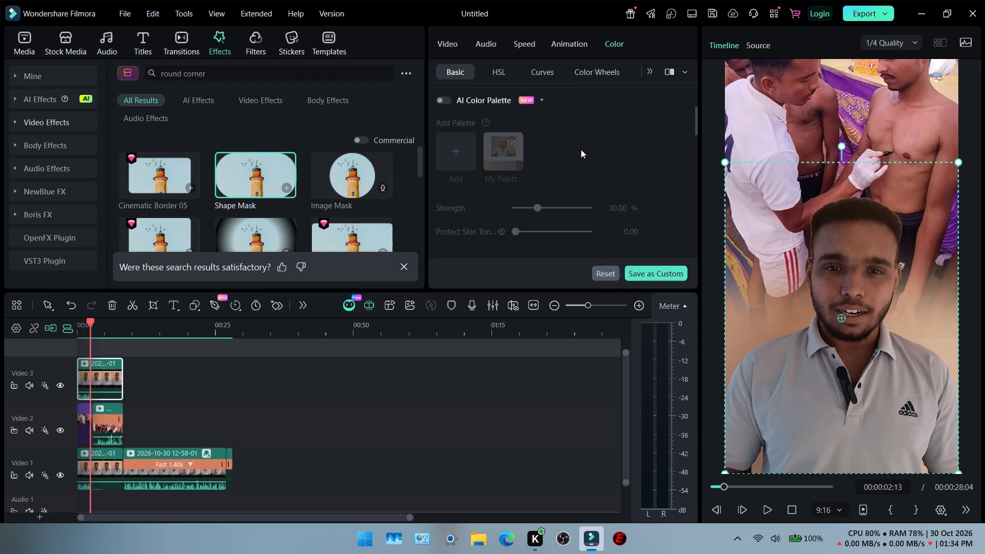
scroll(581, 149, down, 2)
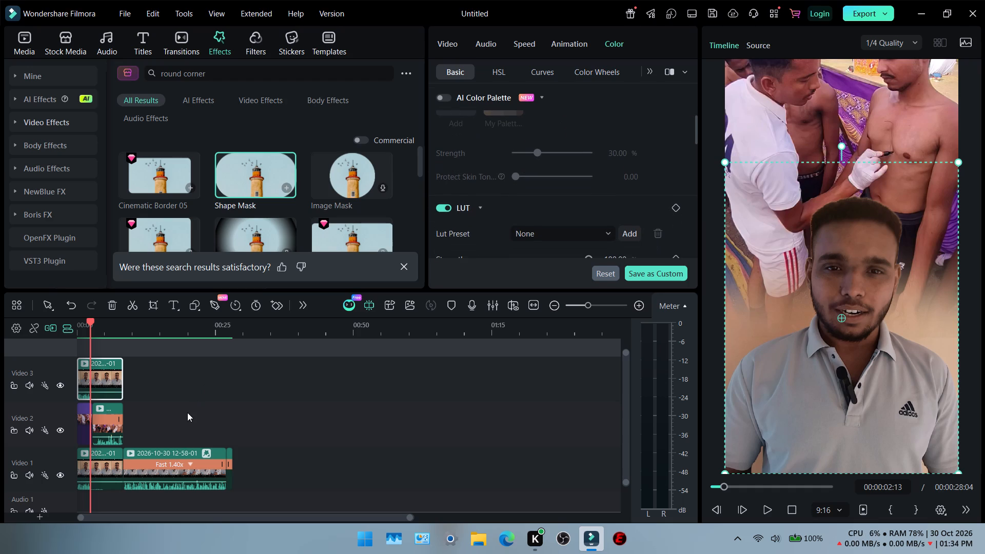
Find a clear speaker frame at 00:00:16:14 and save a PNG snapshot of it to the Pictures folder.
click(142, 325)
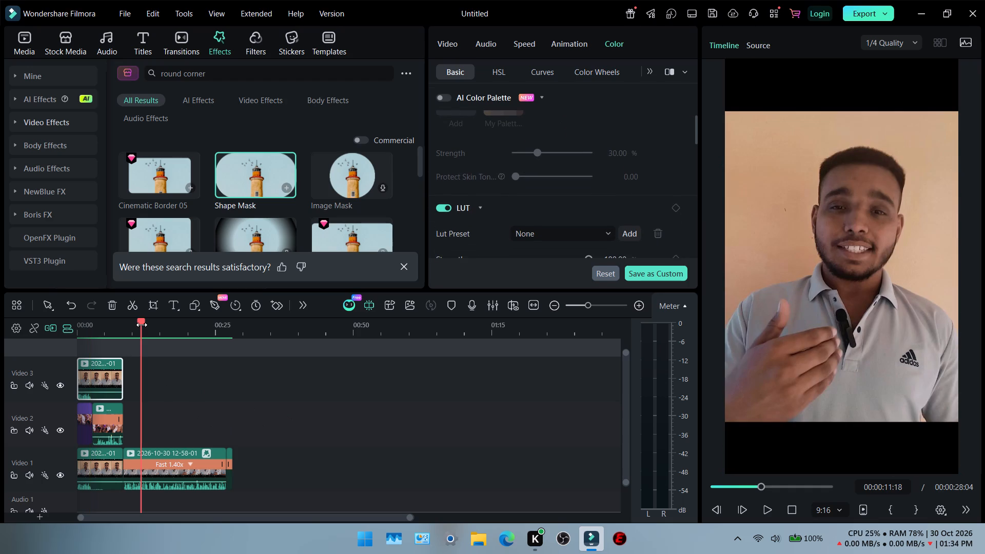
double_click(151, 330)
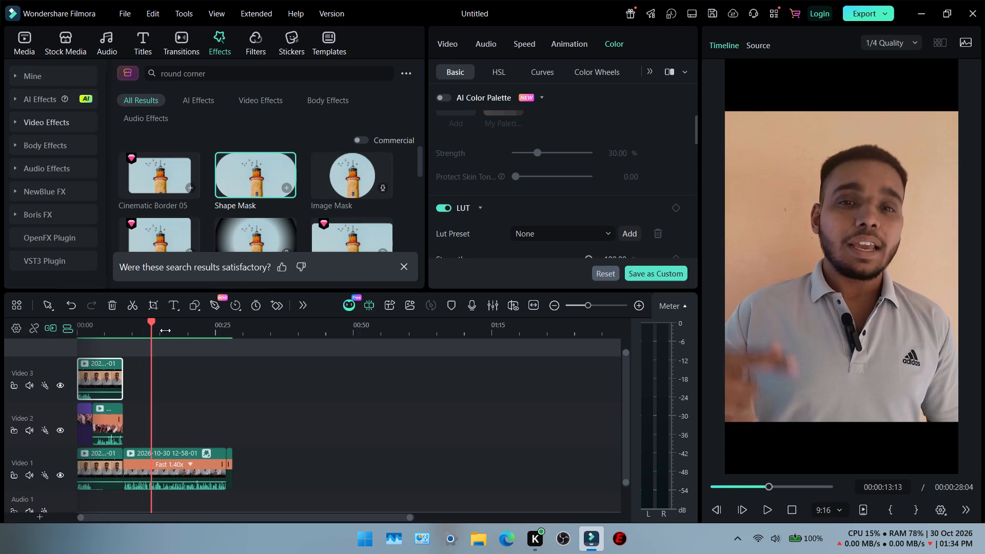
click(165, 330)
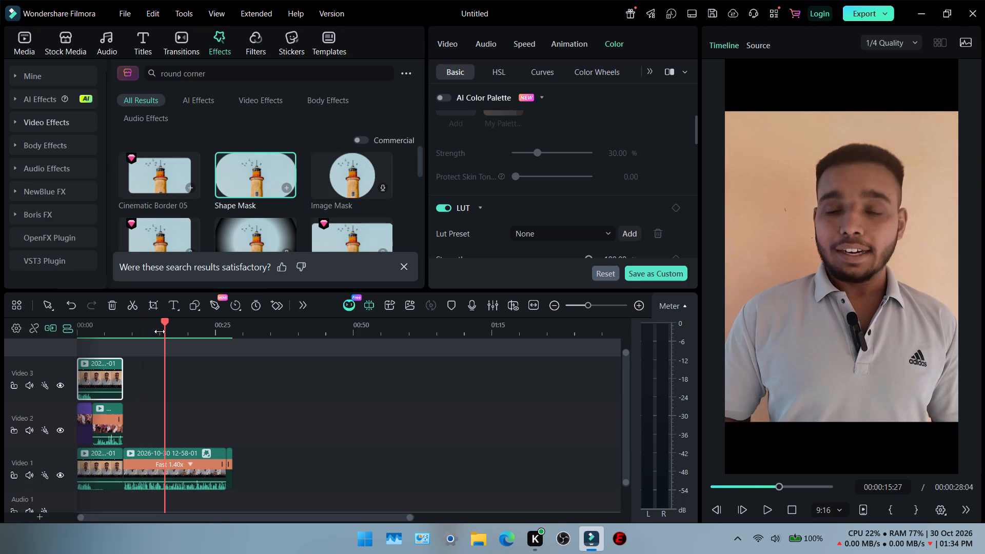
click(160, 331)
click(168, 332)
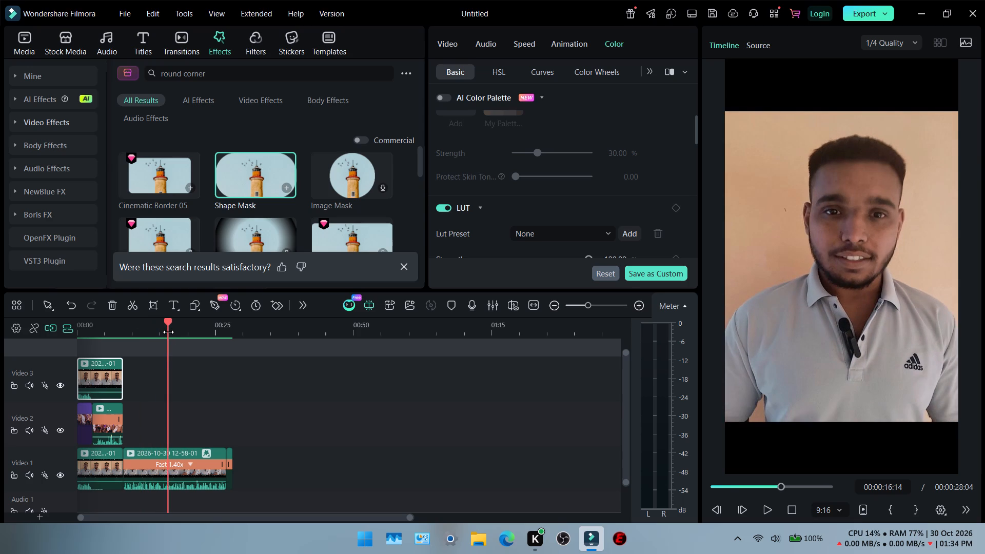
click(152, 460)
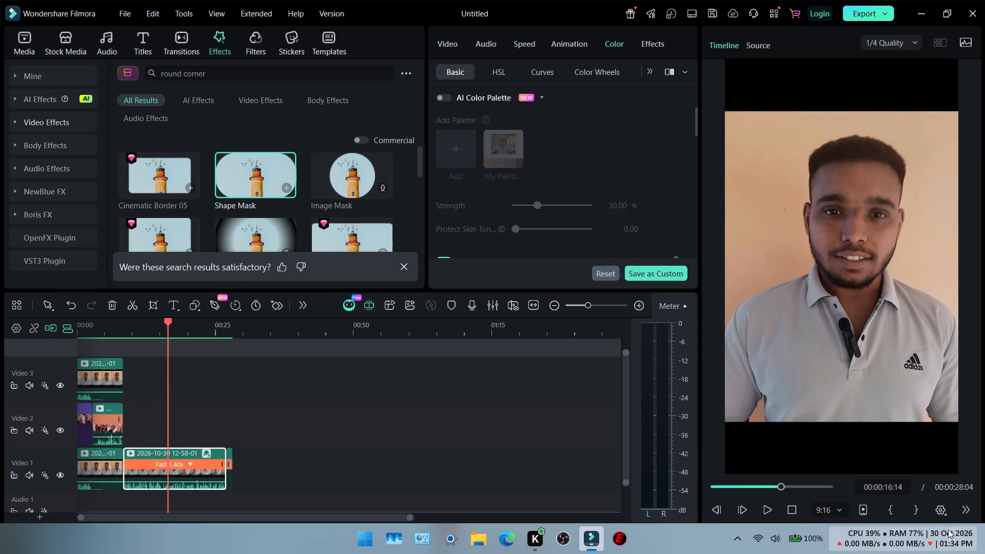
click(963, 507)
click(864, 492)
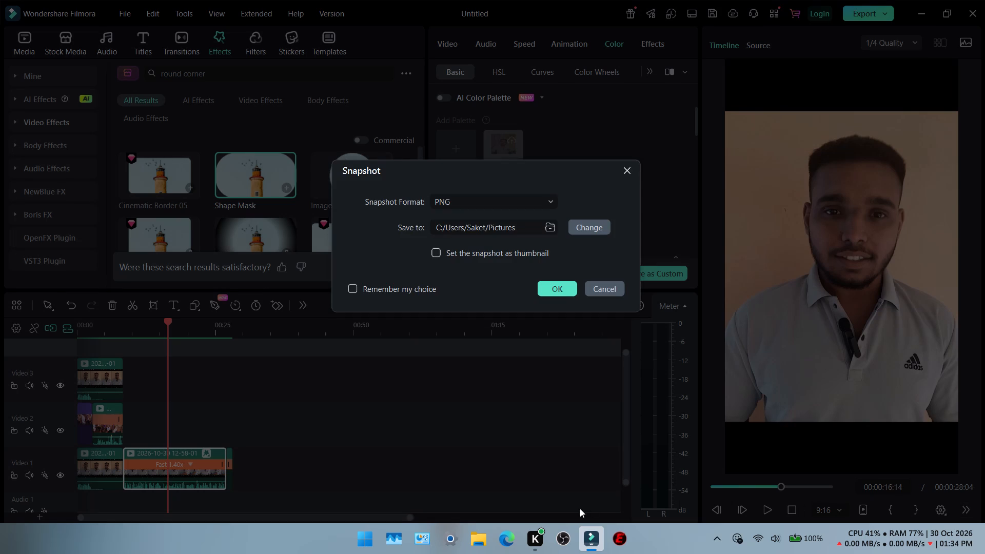
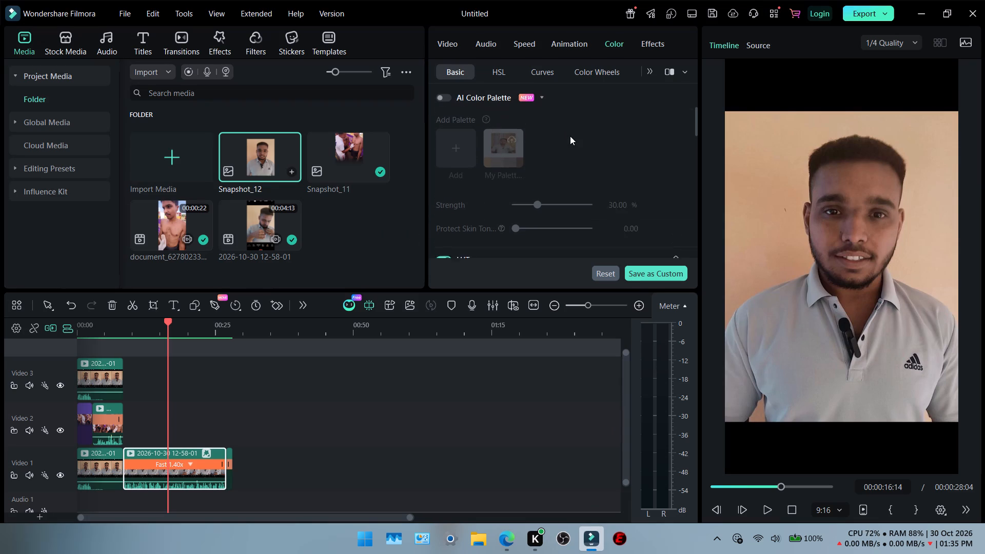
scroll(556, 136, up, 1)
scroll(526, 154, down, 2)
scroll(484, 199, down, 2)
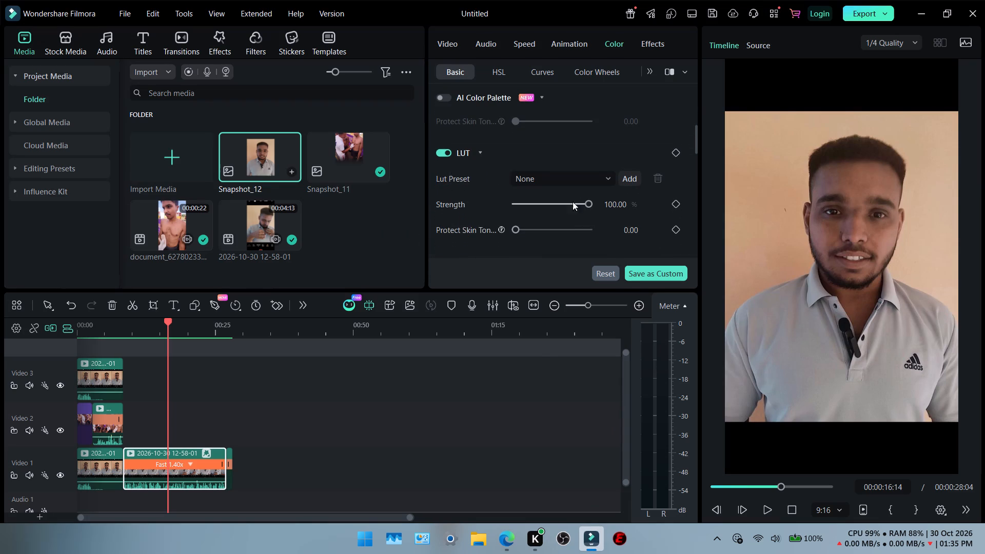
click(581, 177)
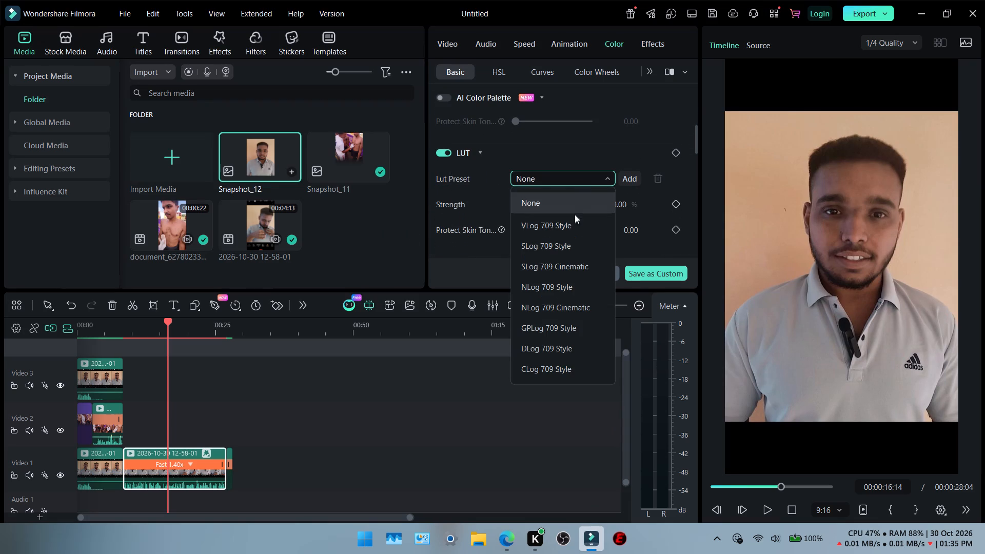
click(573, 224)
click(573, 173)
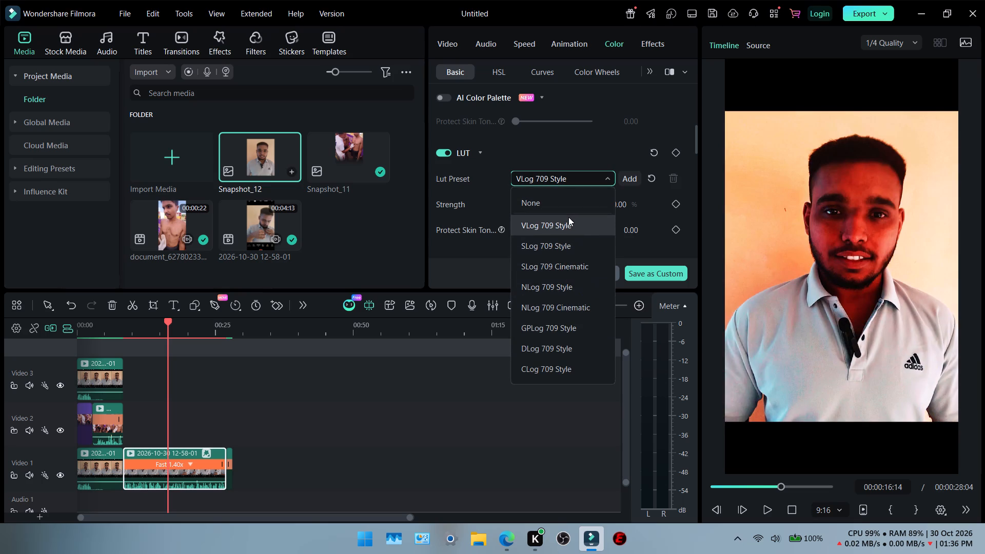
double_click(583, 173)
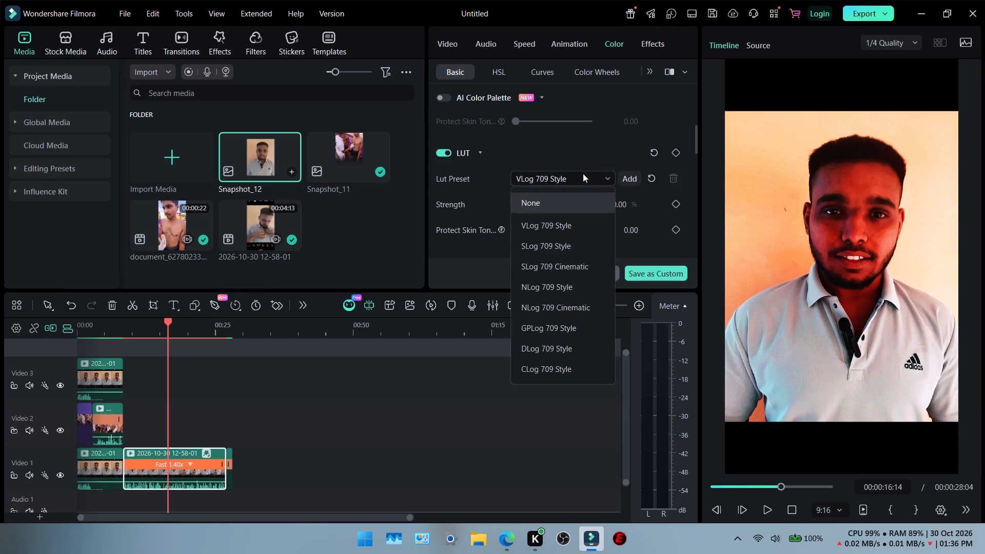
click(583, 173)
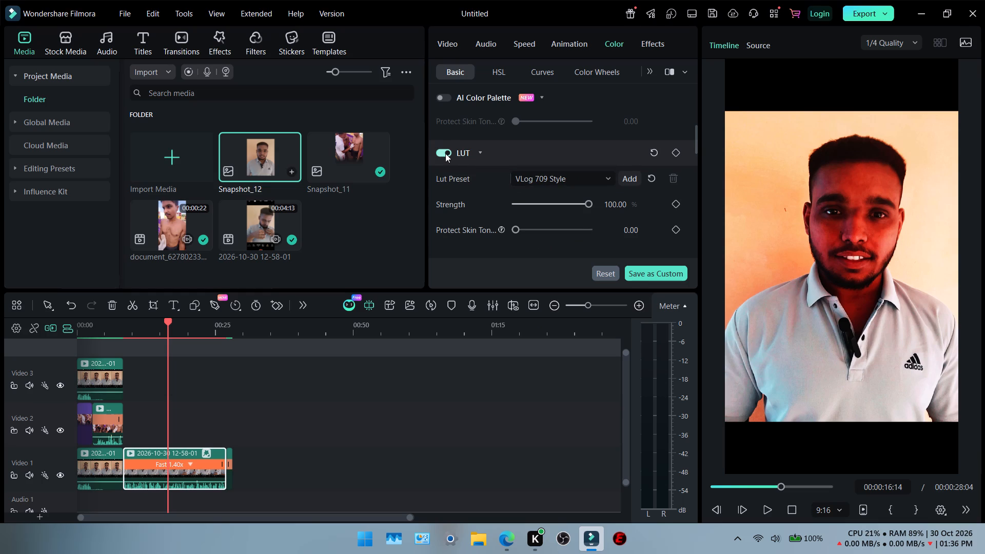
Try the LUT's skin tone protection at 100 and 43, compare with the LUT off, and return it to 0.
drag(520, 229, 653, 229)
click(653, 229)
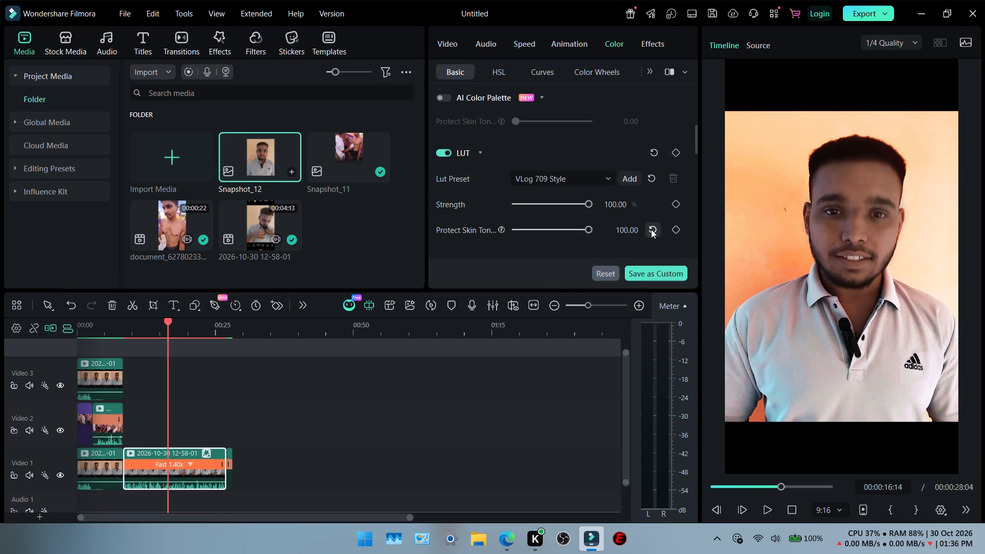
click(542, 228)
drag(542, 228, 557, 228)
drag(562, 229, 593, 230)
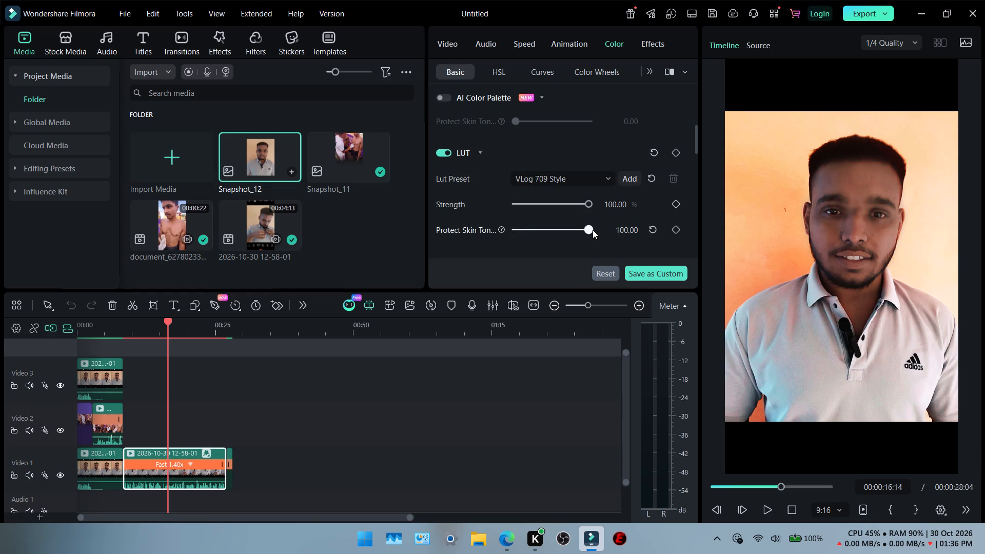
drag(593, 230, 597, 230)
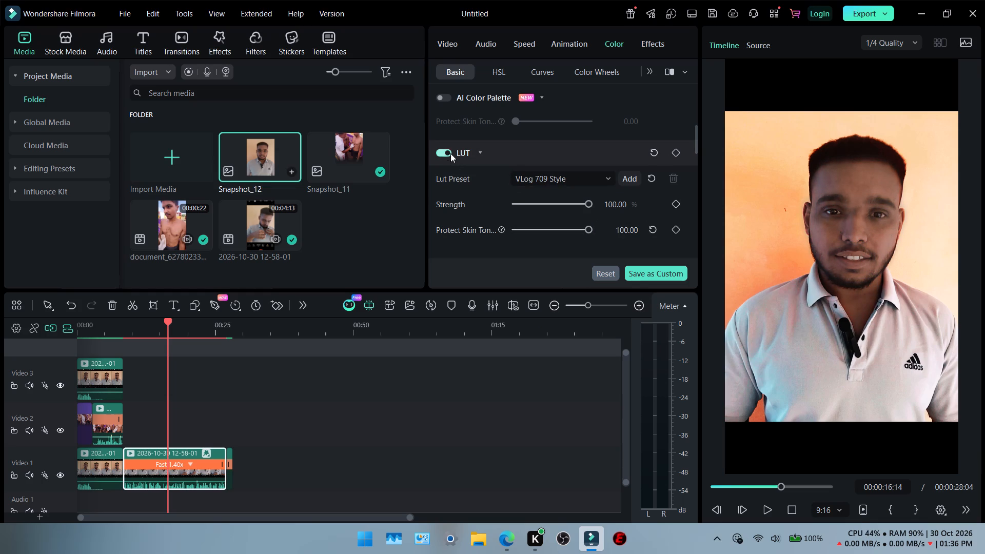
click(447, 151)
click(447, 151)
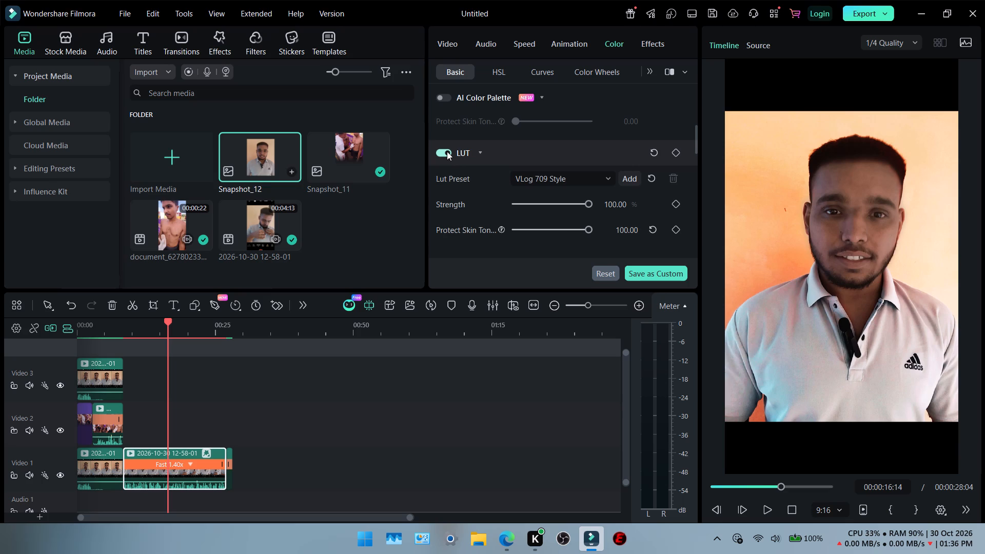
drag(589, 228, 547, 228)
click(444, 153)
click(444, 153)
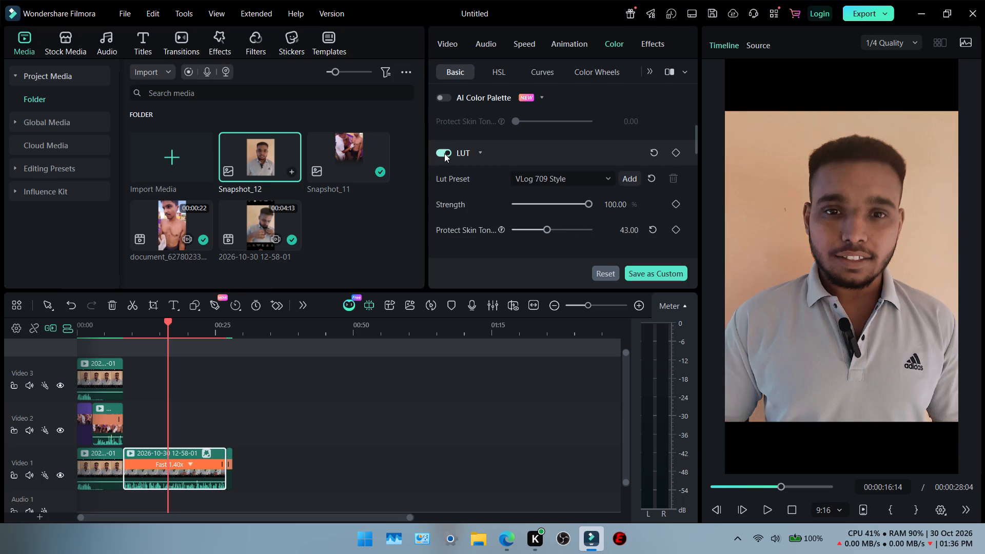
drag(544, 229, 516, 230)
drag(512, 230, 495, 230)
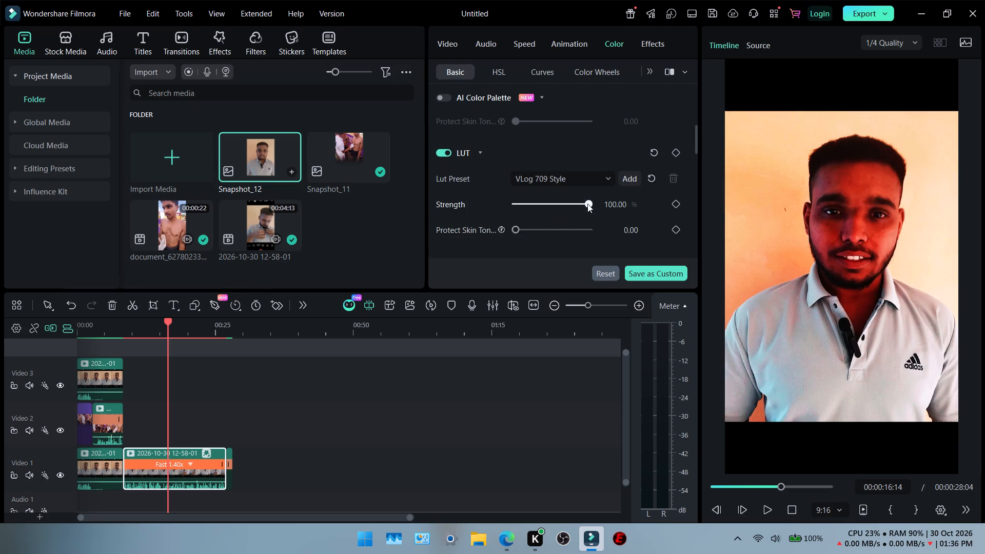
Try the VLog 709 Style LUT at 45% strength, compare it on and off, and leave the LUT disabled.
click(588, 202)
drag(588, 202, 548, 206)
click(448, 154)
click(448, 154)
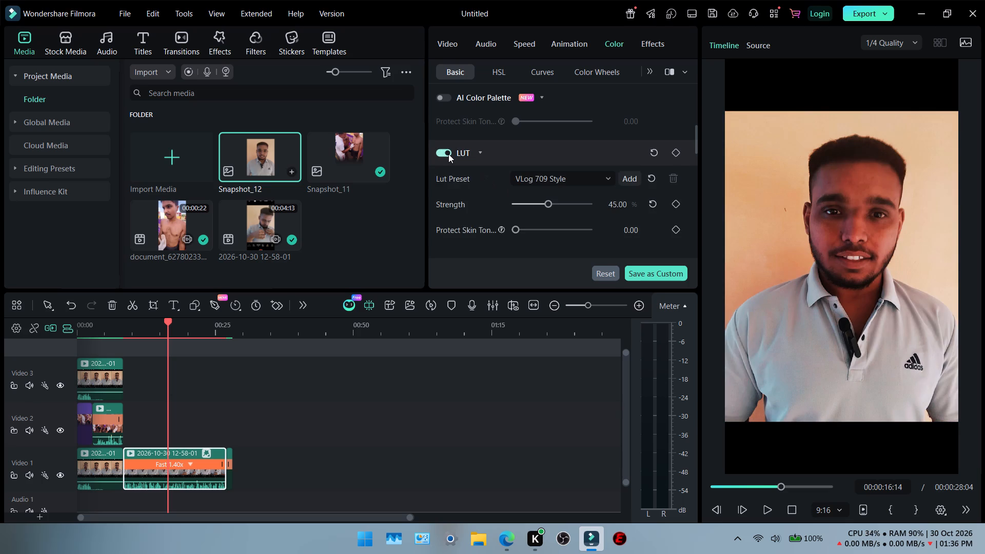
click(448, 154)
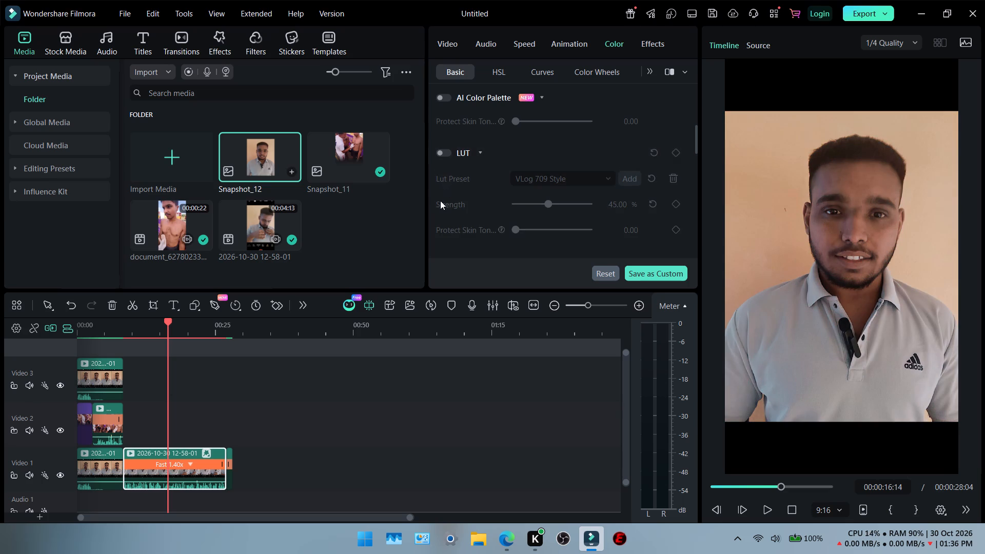
Enable AI Color Palette for the speaker clip and delete the existing saved palette.
scroll(439, 212, up, 4)
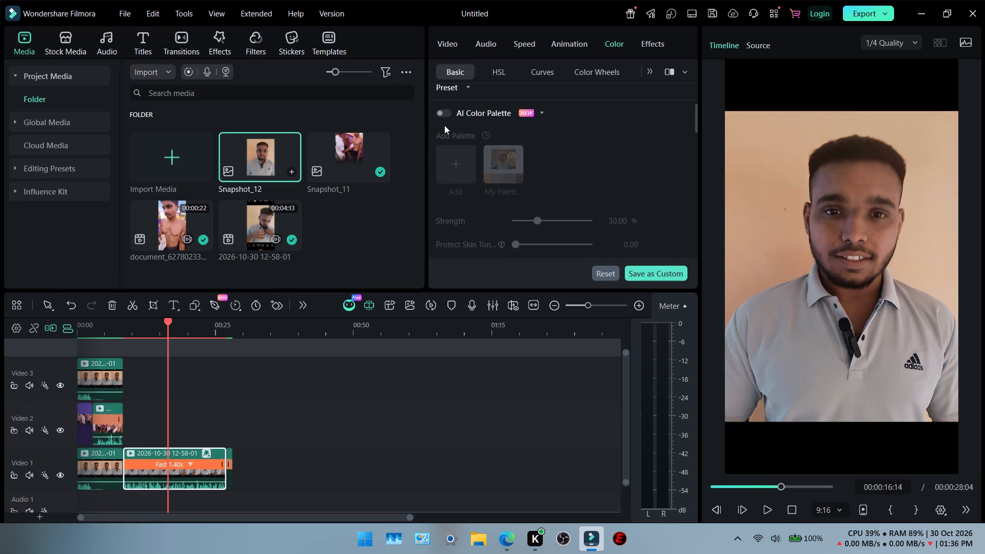
click(448, 115)
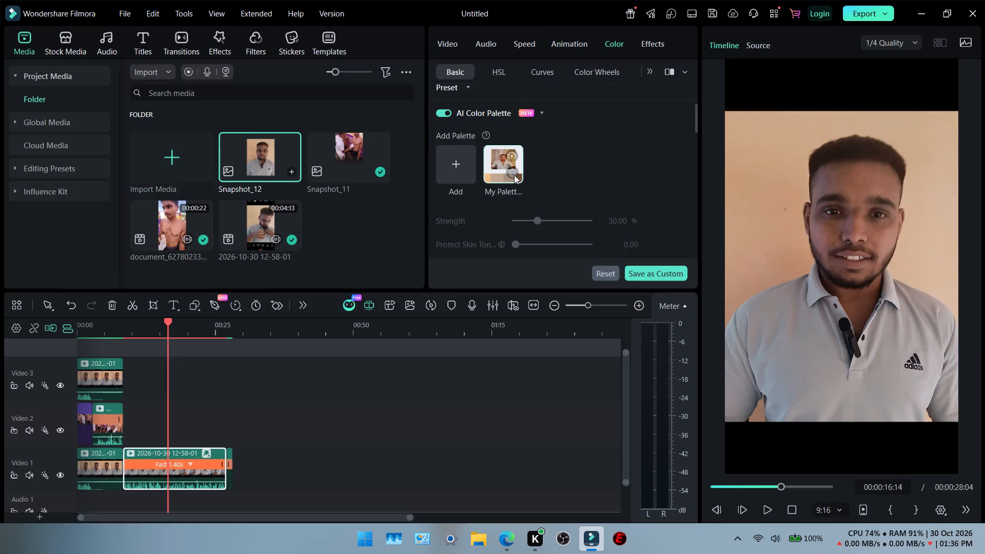
click(514, 175)
click(558, 272)
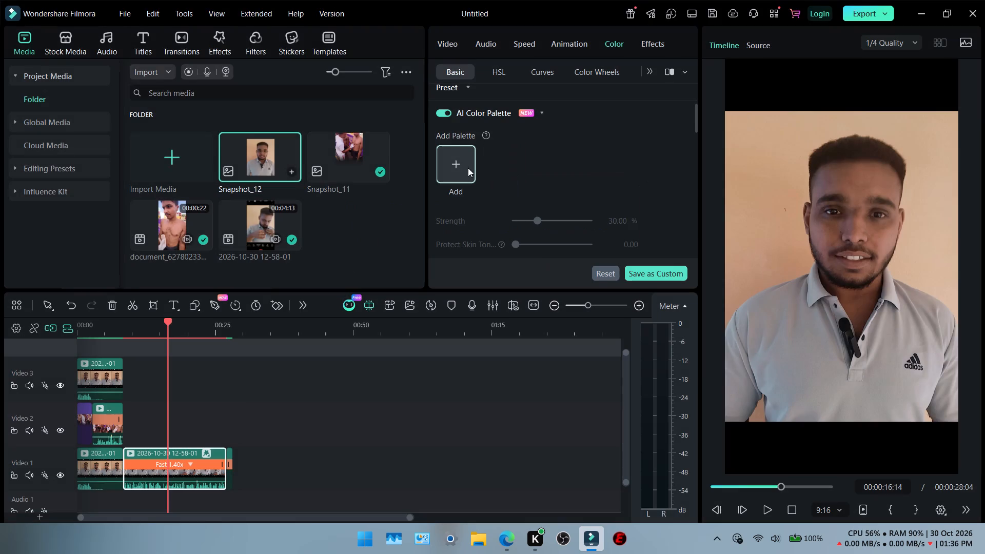
Generate a new AI color palette from the current timeline frame of the speaker, then save and apply it to the clip.
click(459, 168)
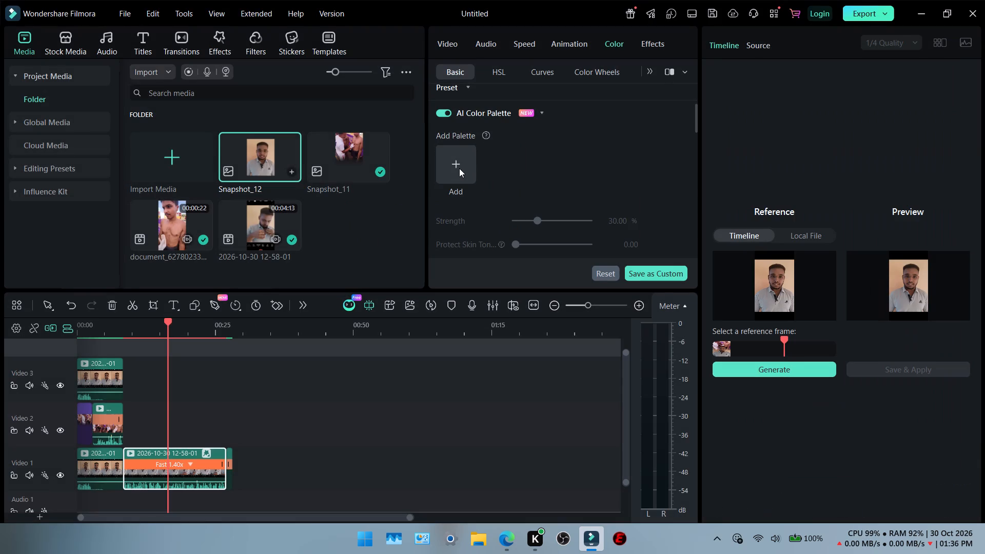
click(786, 373)
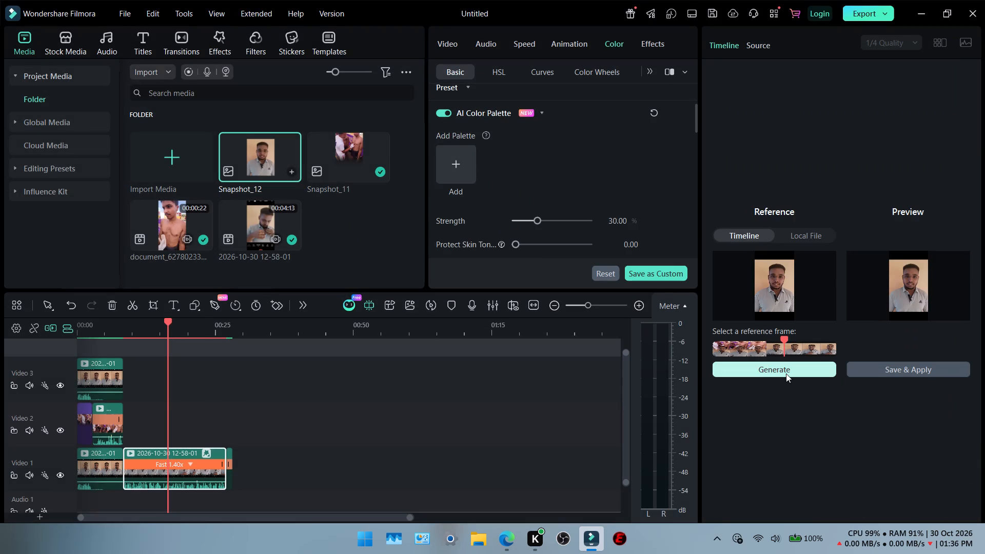
click(786, 373)
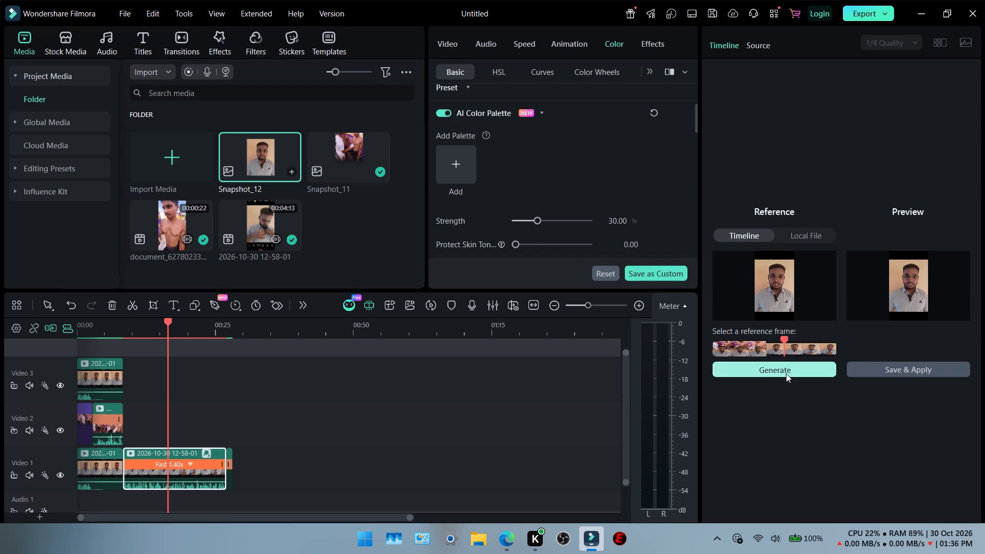
triple_click(786, 373)
triple_click(786, 373)
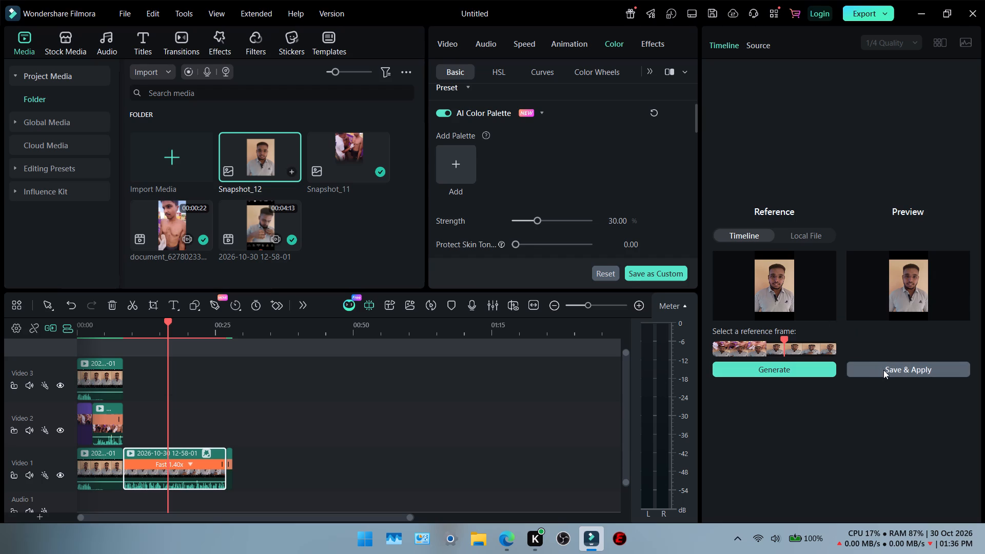
click(781, 288)
click(904, 298)
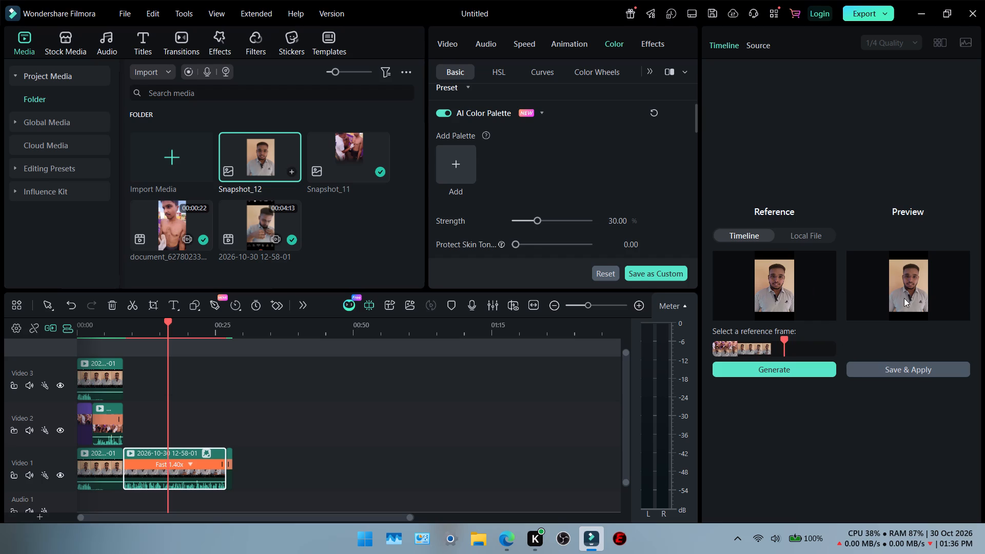
double_click(764, 288)
click(764, 368)
click(895, 374)
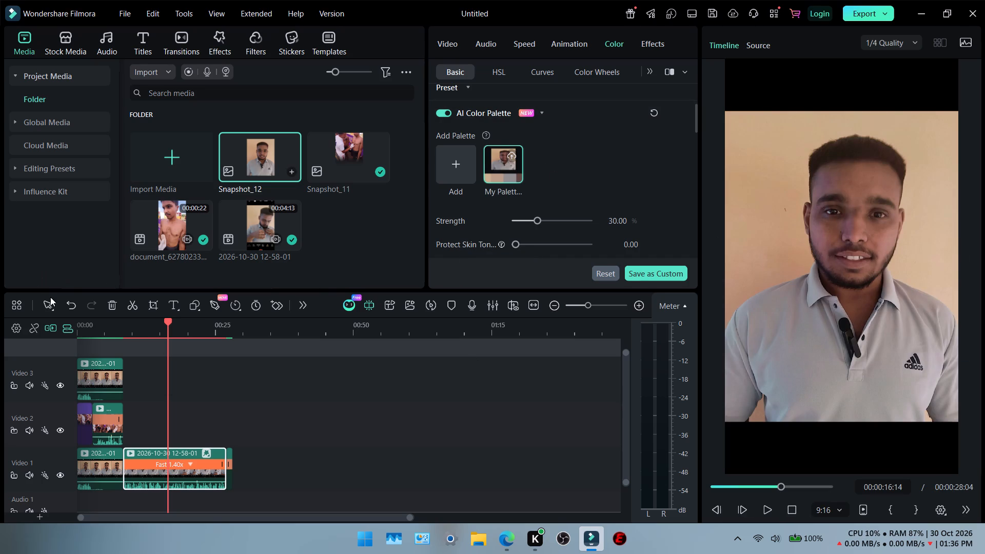
Undo the recent color edits on the speaker clip back to before AI Color Palette was enabled.
click(68, 306)
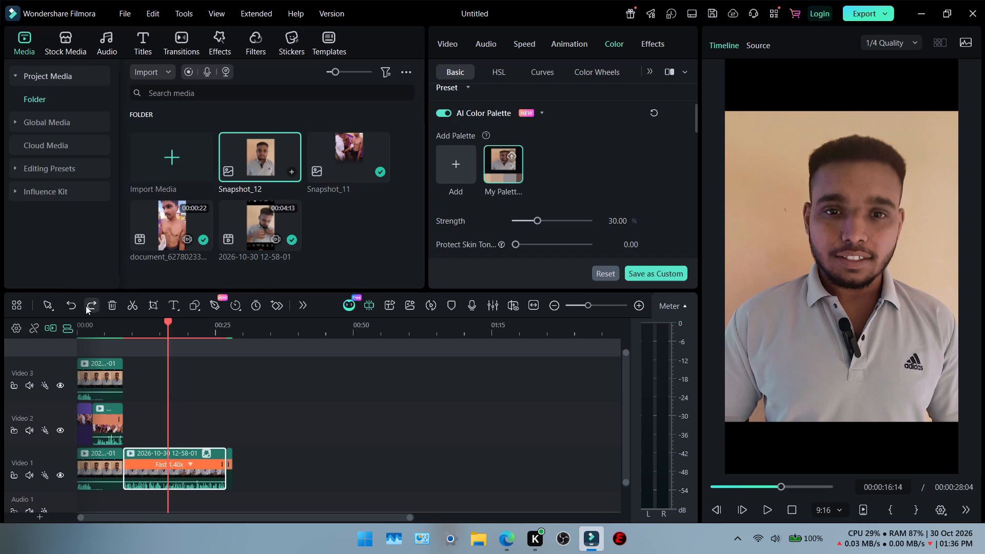
click(90, 306)
click(77, 306)
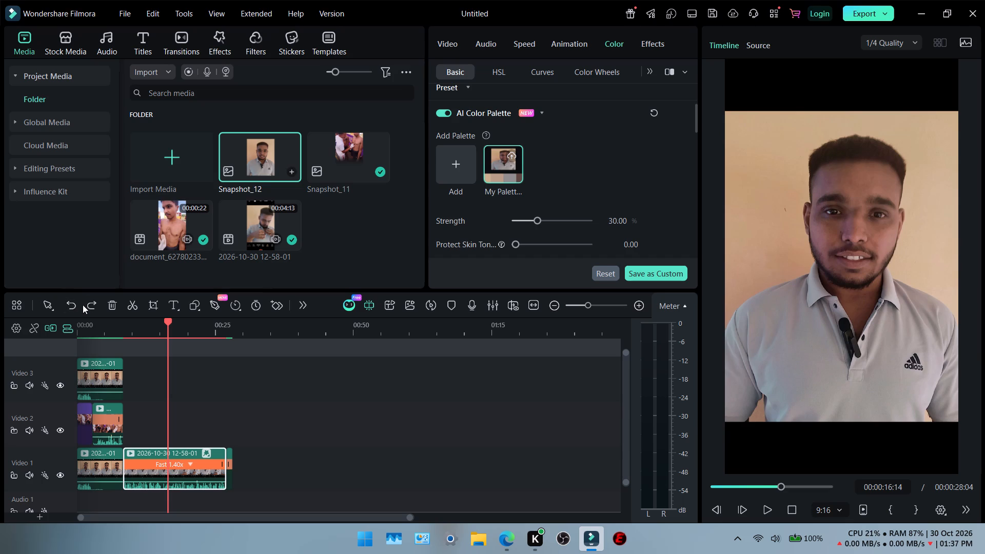
click(75, 305)
click(75, 305)
click(75, 305)
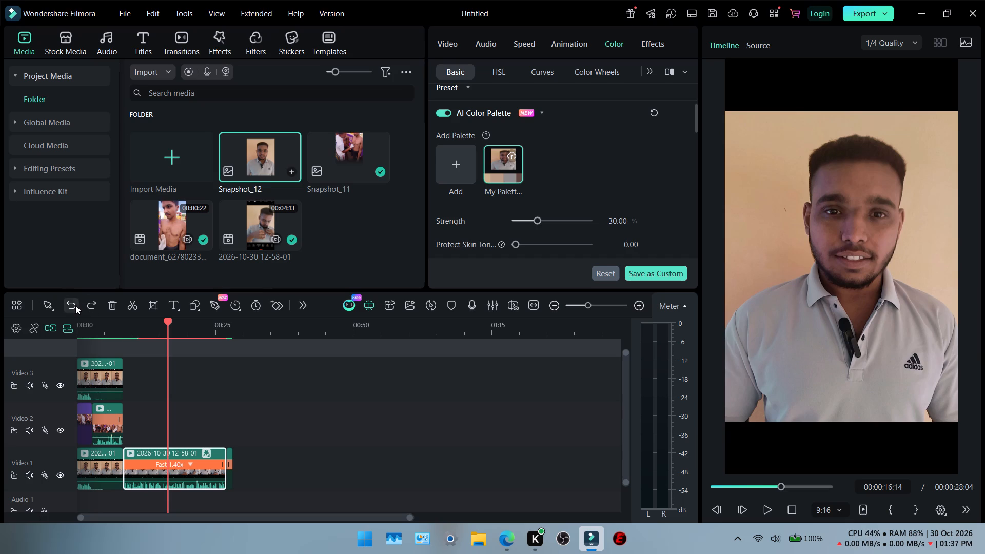
click(75, 305)
click(75, 305)
click(75, 305)
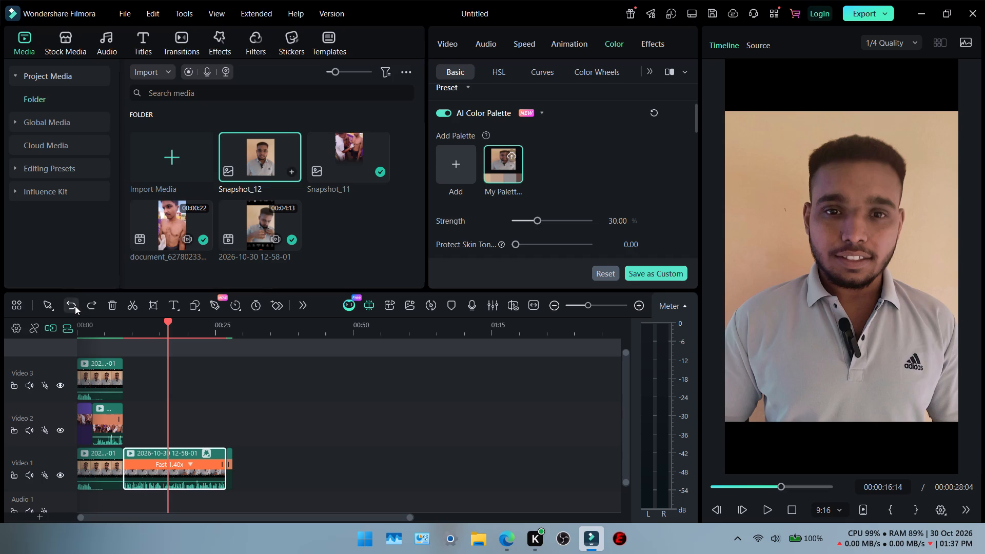
click(75, 306)
click(75, 306)
click(75, 306)
click(75, 306)
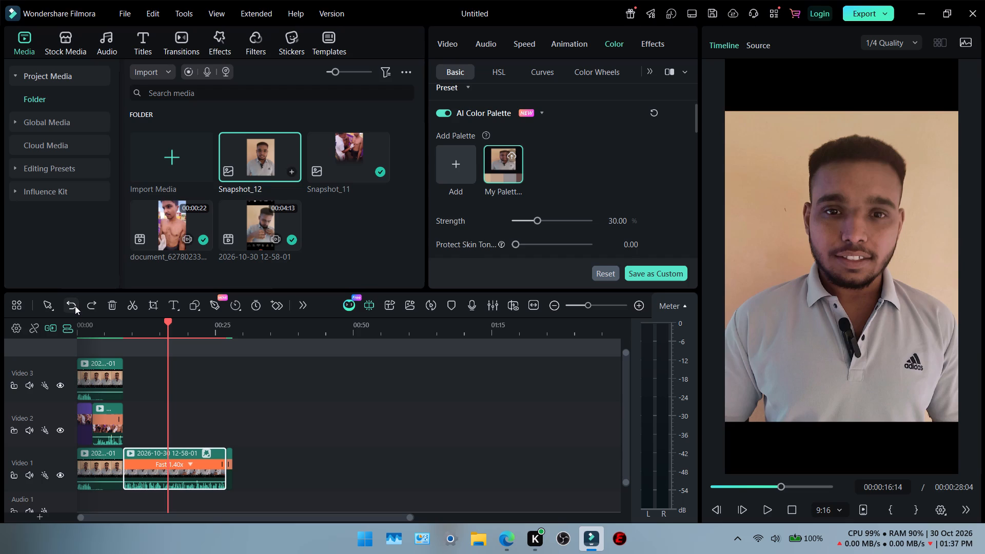
click(75, 306)
click(75, 306)
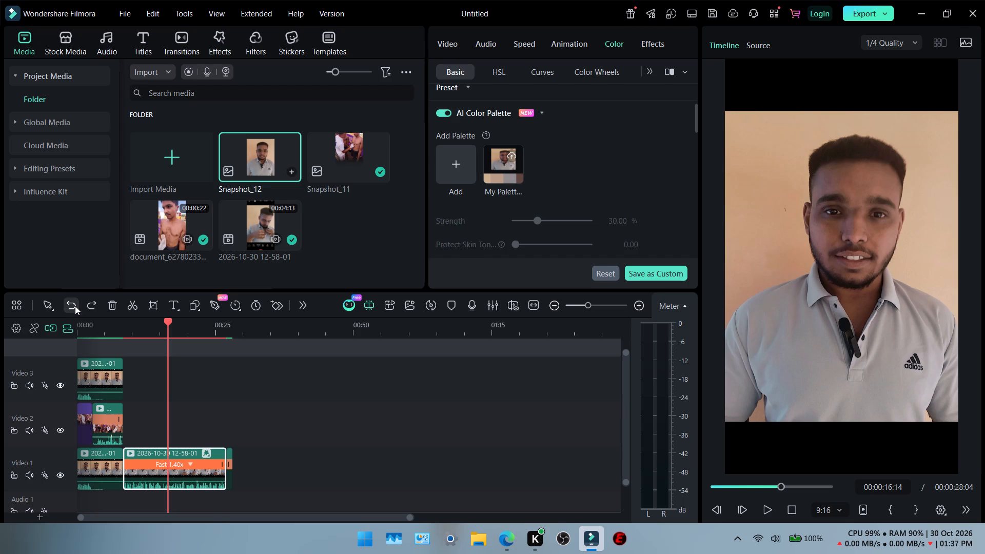
click(75, 306)
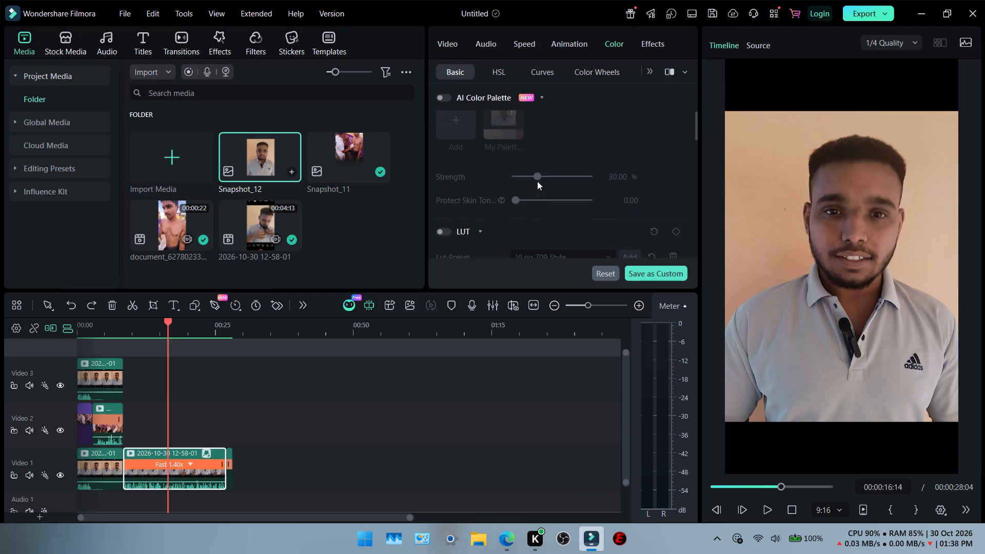
click(446, 224)
scroll(550, 217, down, 1)
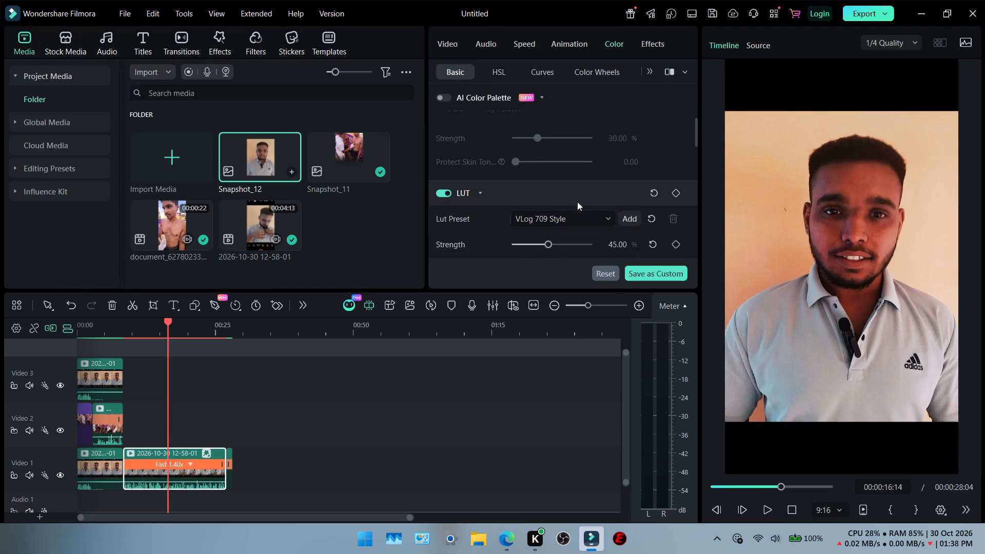
click(594, 221)
click(564, 243)
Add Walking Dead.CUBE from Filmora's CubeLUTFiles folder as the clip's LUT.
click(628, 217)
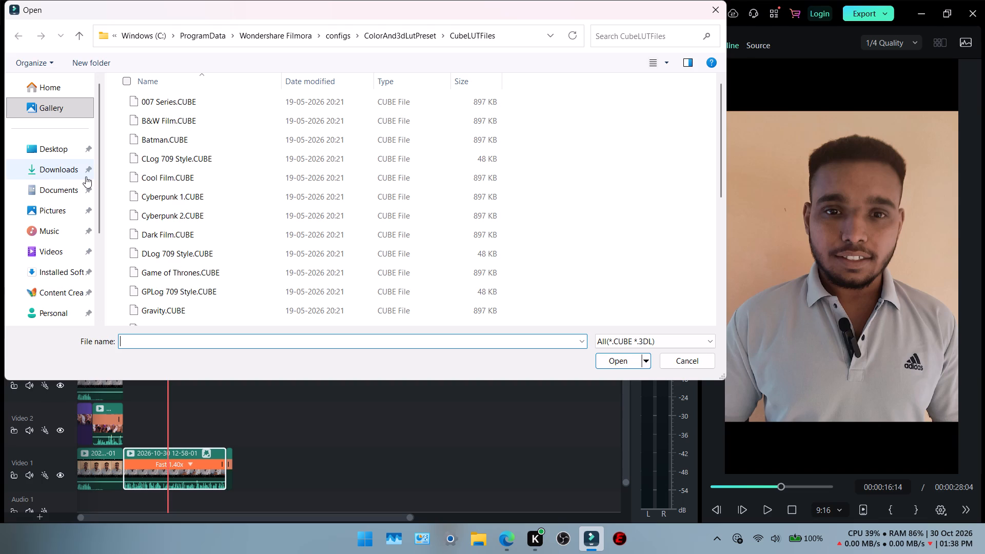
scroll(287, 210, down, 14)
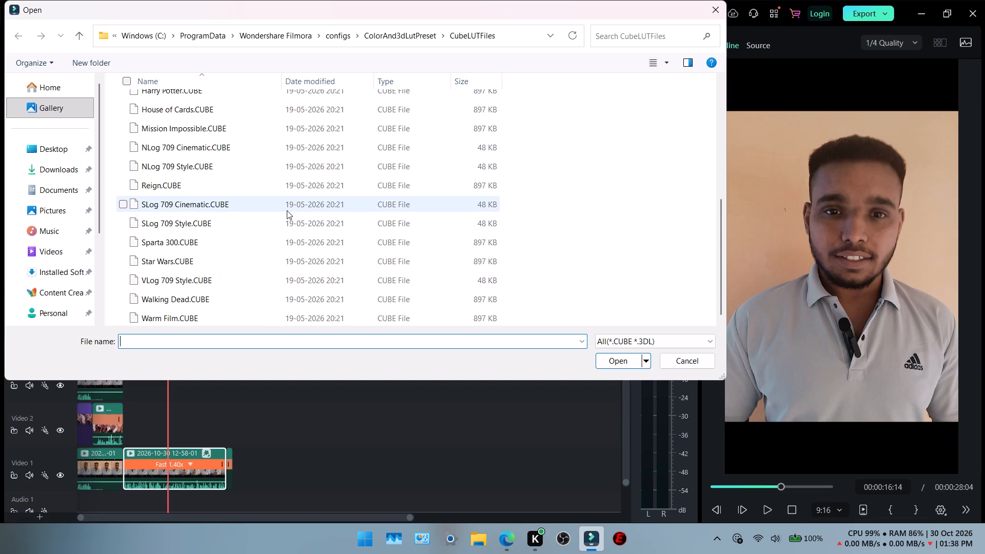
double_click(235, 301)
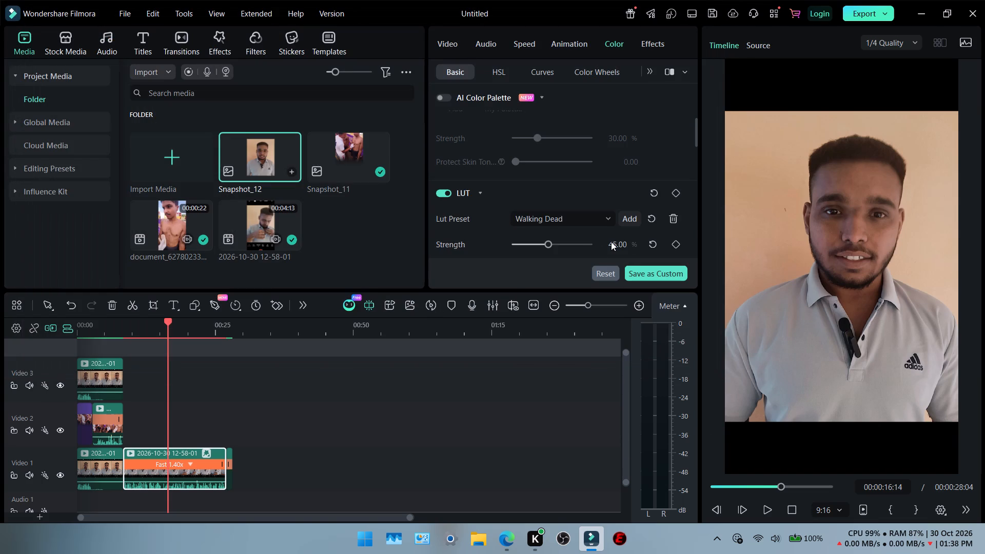
Set the clip's LUT strength to 100% and compare the frame with the LUT off and on.
scroll(495, 243, down, 1)
click(546, 217)
drag(551, 217, 637, 217)
click(448, 166)
click(448, 166)
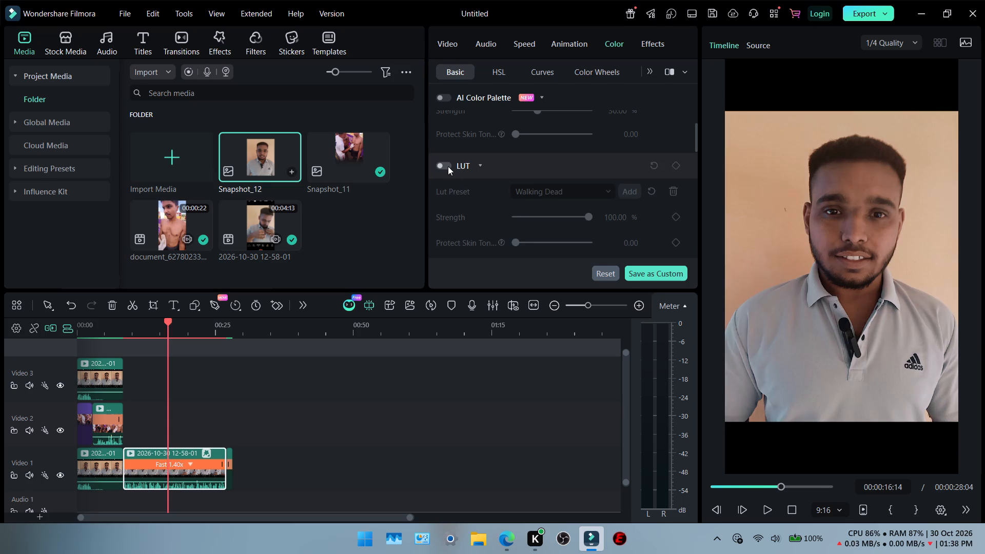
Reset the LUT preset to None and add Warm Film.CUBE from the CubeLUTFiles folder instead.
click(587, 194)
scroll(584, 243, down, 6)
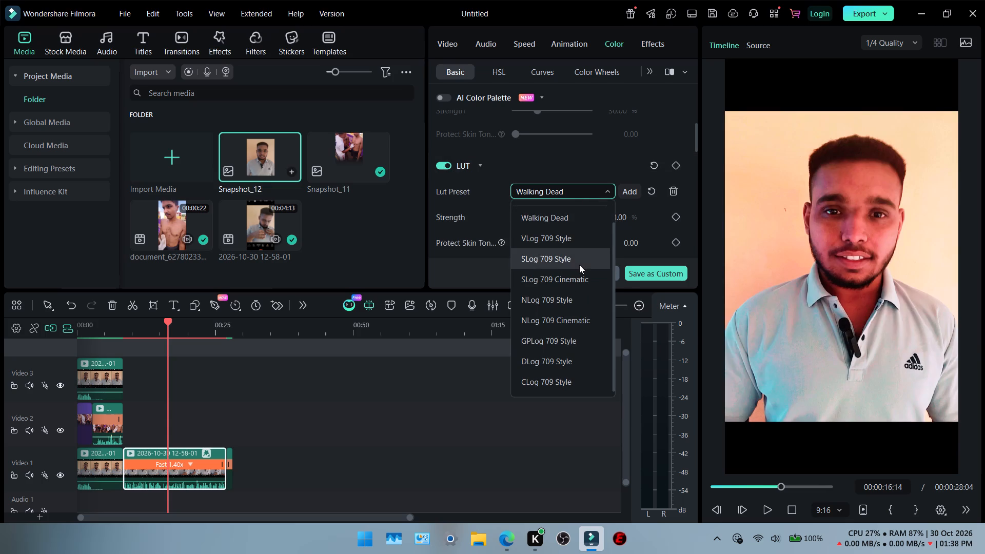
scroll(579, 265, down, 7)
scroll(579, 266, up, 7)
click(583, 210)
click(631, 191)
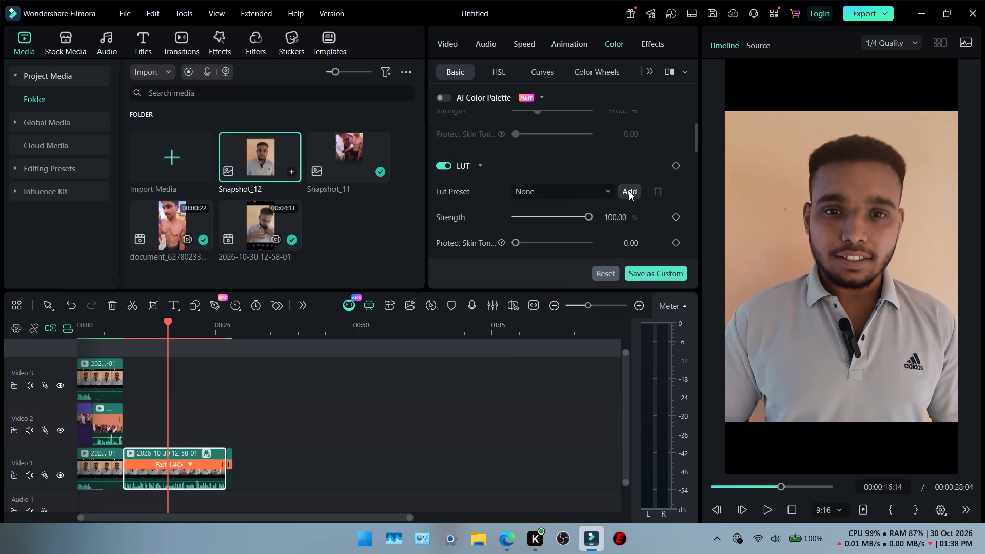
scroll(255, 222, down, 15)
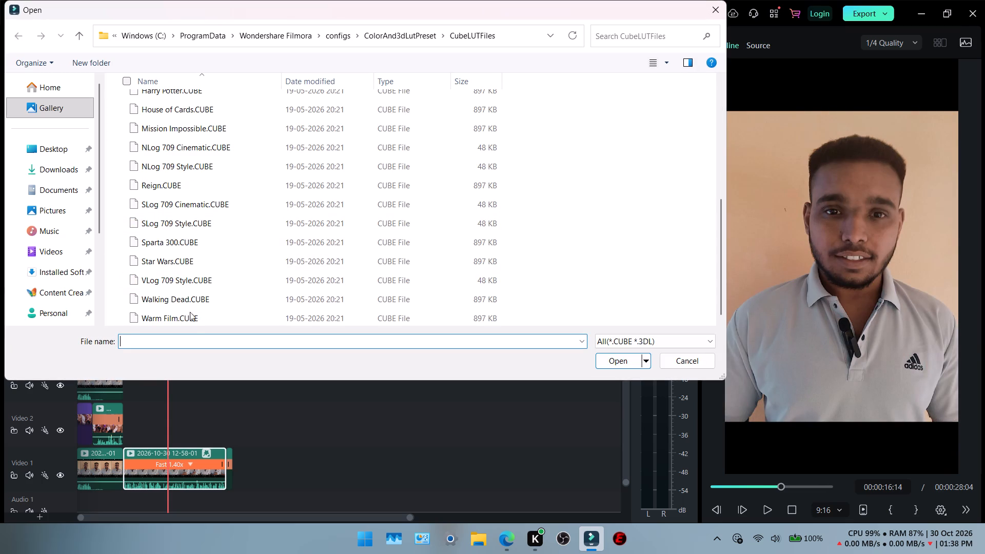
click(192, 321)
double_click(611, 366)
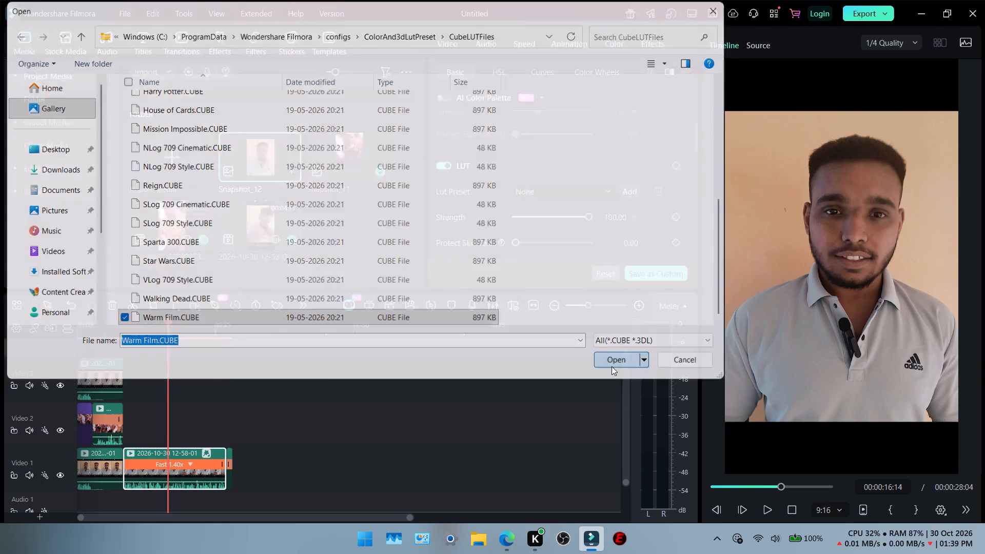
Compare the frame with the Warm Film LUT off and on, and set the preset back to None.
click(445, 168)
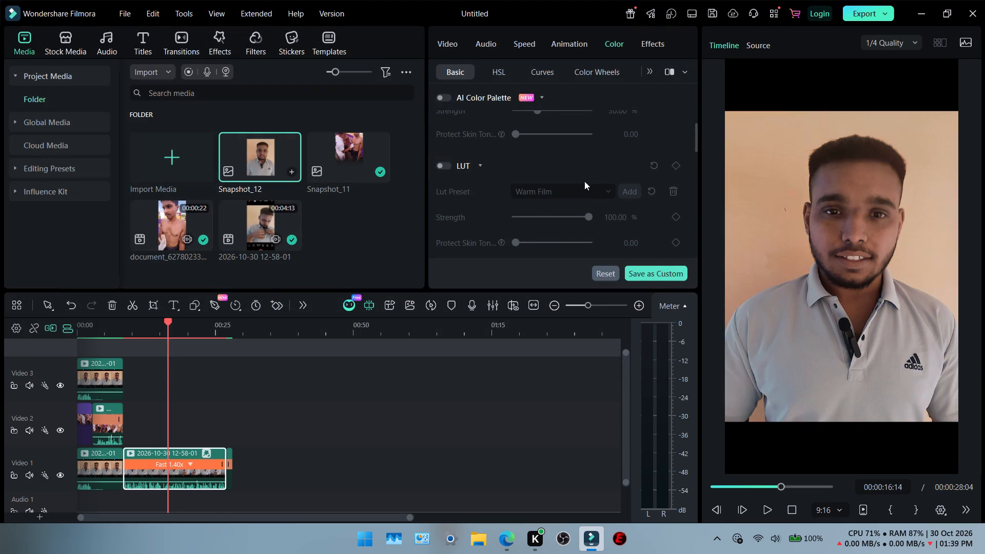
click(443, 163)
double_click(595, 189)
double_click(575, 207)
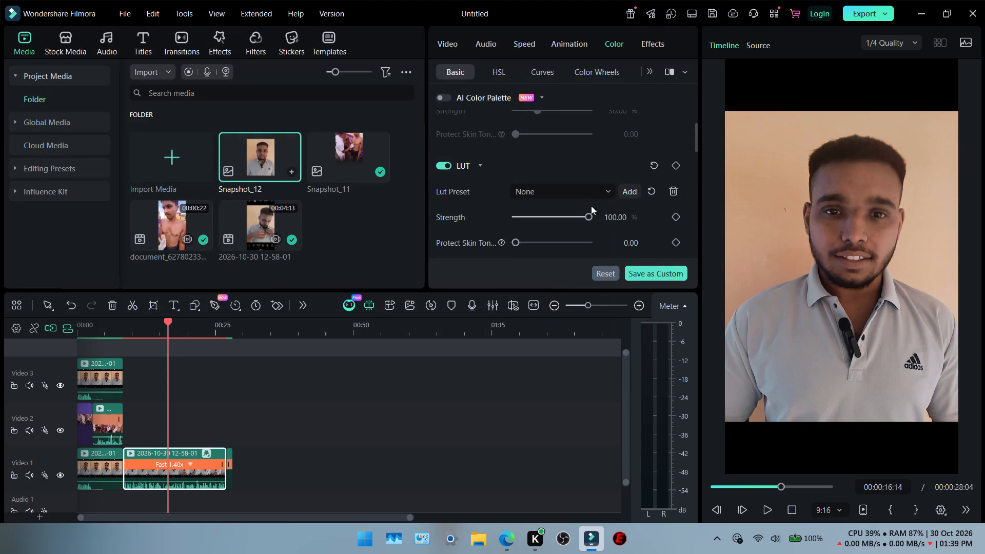
Add Cinematic_Warm_Skin_Soft_Contrast.cube from Downloads as the clip's LUT and compare the frame with it off and on.
click(629, 189)
click(61, 175)
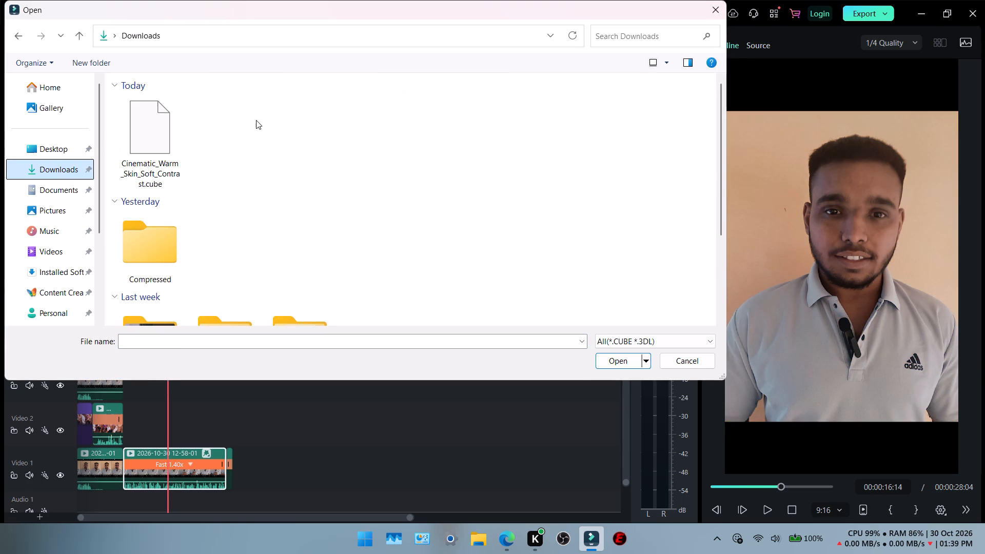
double_click(161, 126)
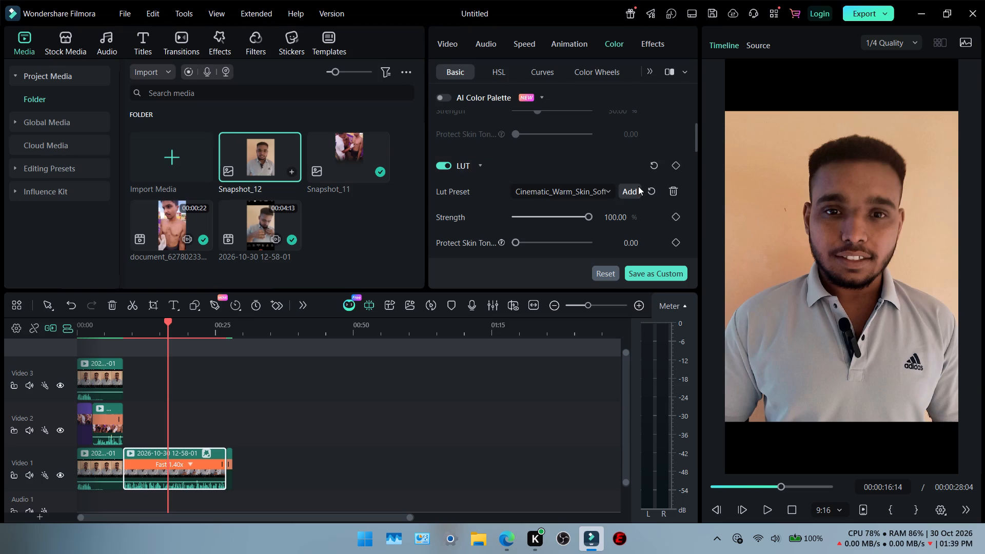
click(445, 165)
click(445, 165)
Apply the Cinematic_Warm_Skin_Soft_Contrast LUT to the short last clip on Video 1 and compare it off and on.
click(230, 331)
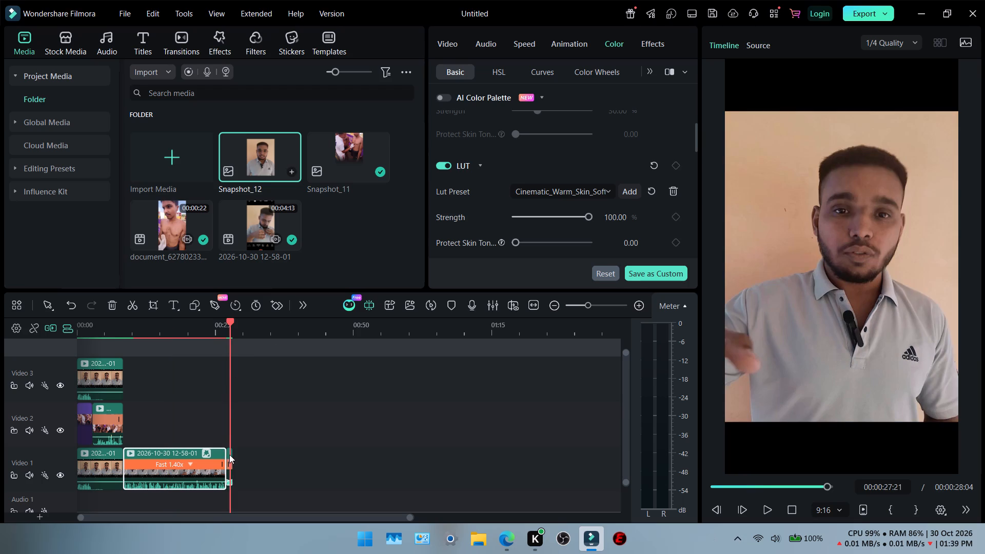
click(229, 454)
scroll(484, 156, down, 2)
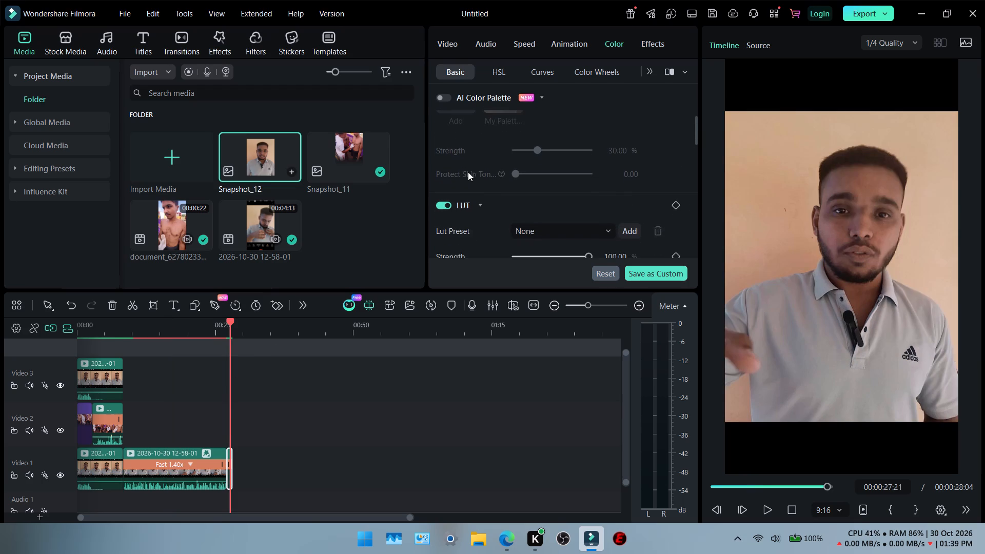
click(602, 229)
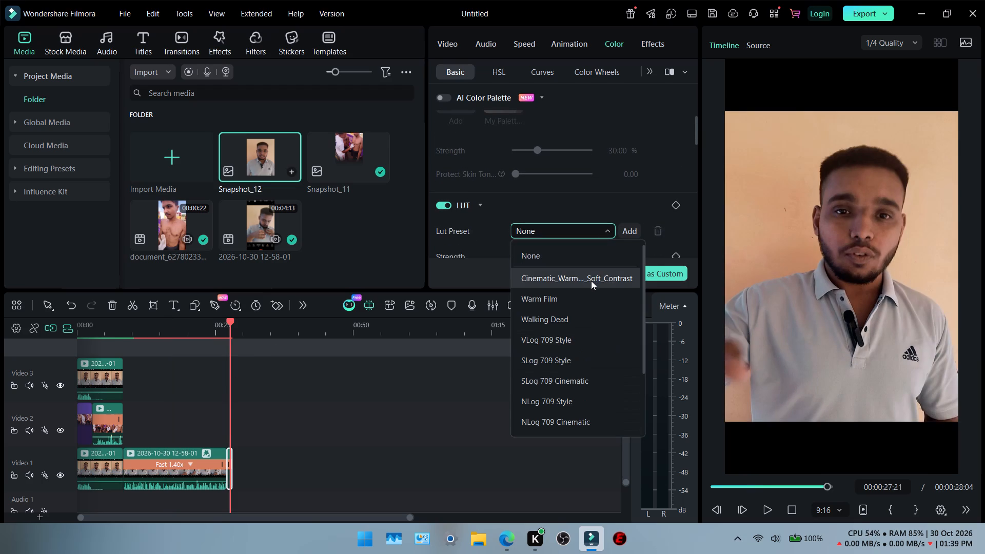
click(591, 281)
scroll(493, 280, down, 1)
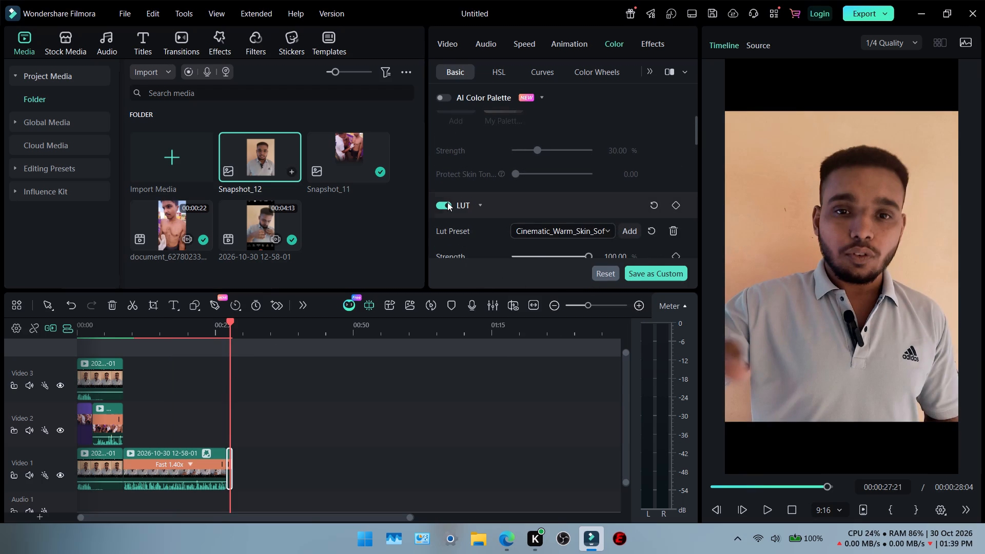
triple_click(446, 206)
click(446, 206)
Apply the Cinematic_Warm_Skin_Soft_Contrast LUT to the speaker clip on Video 3.
click(85, 330)
click(90, 369)
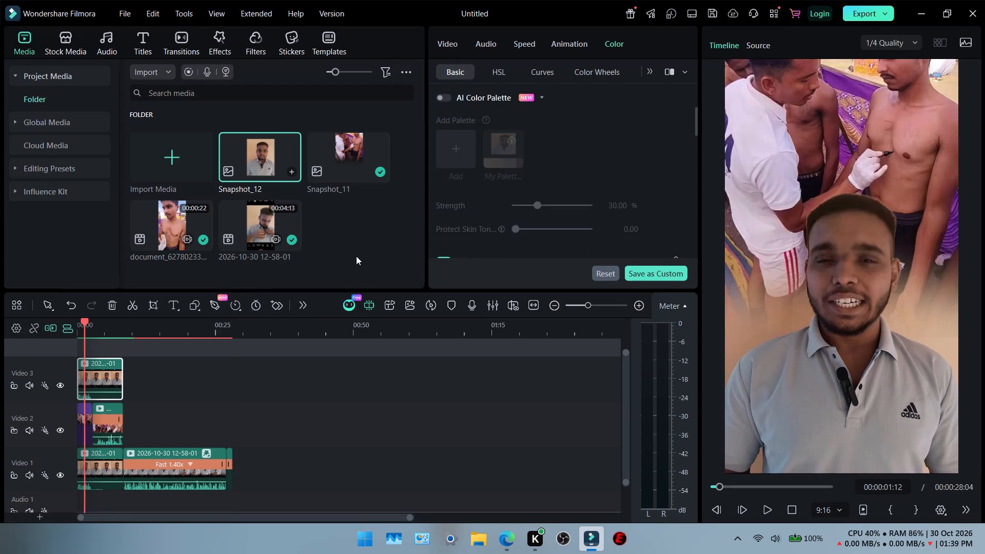
scroll(495, 201, down, 3)
click(542, 196)
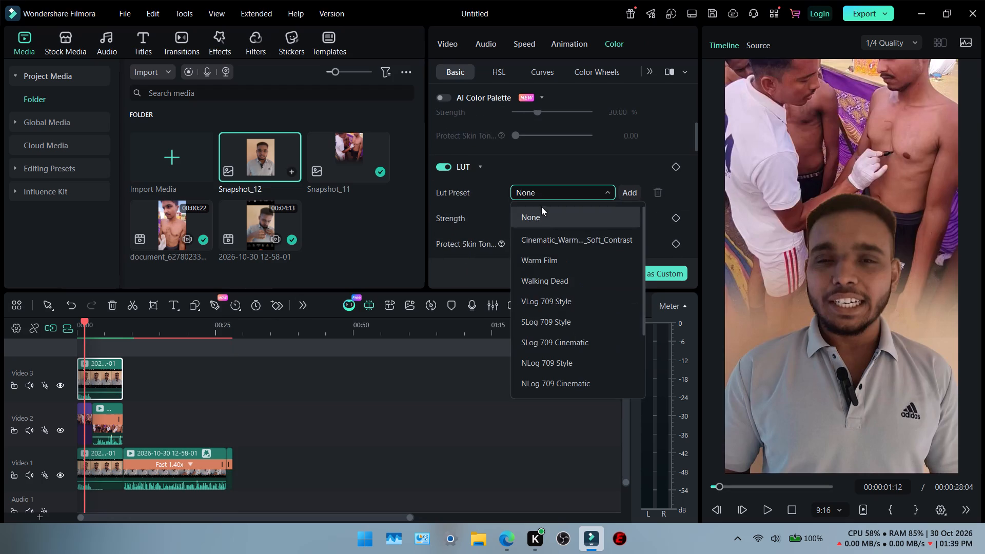
click(543, 241)
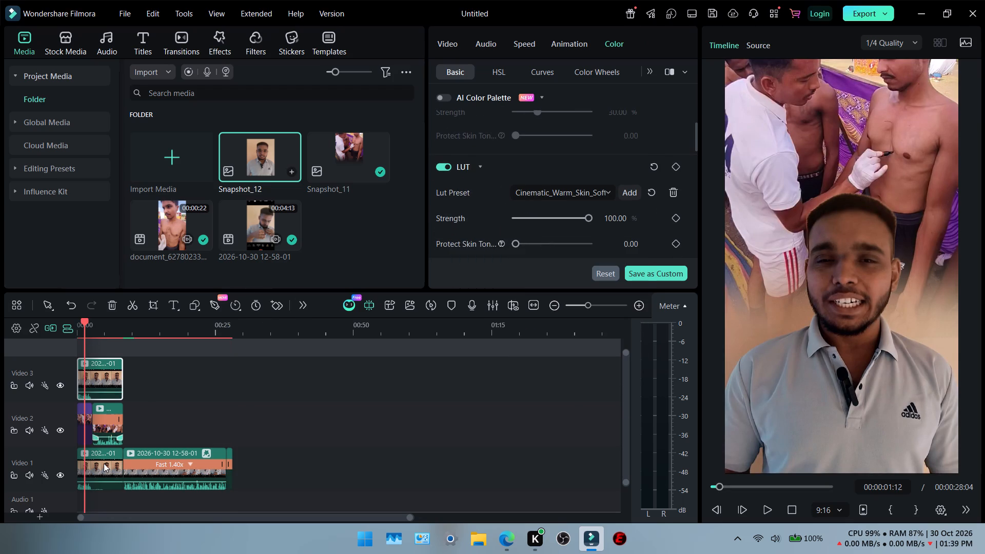
Apply the Cinematic_Warm_Skin_Soft_Contrast LUT to the first clip on Video 1.
click(104, 464)
scroll(461, 204, down, 2)
click(566, 208)
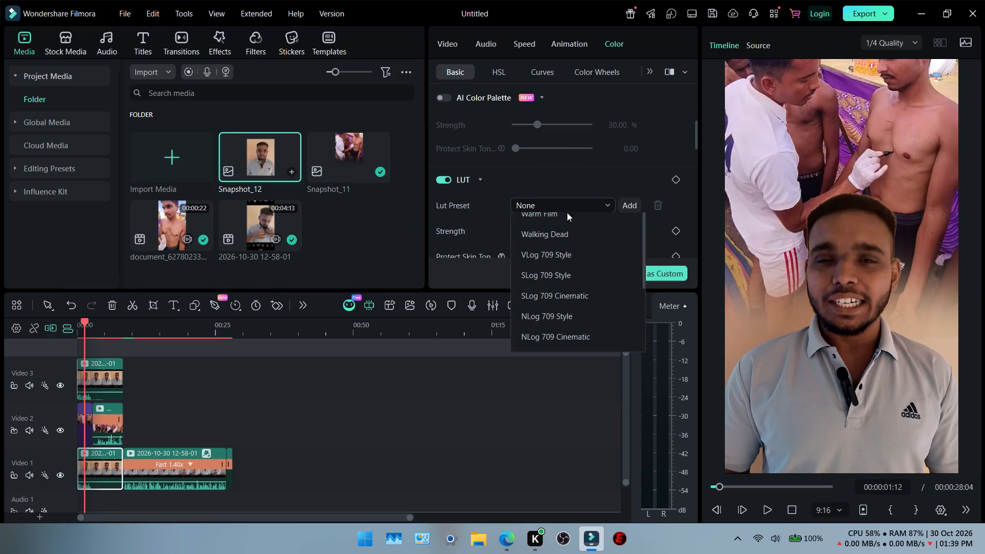
click(557, 248)
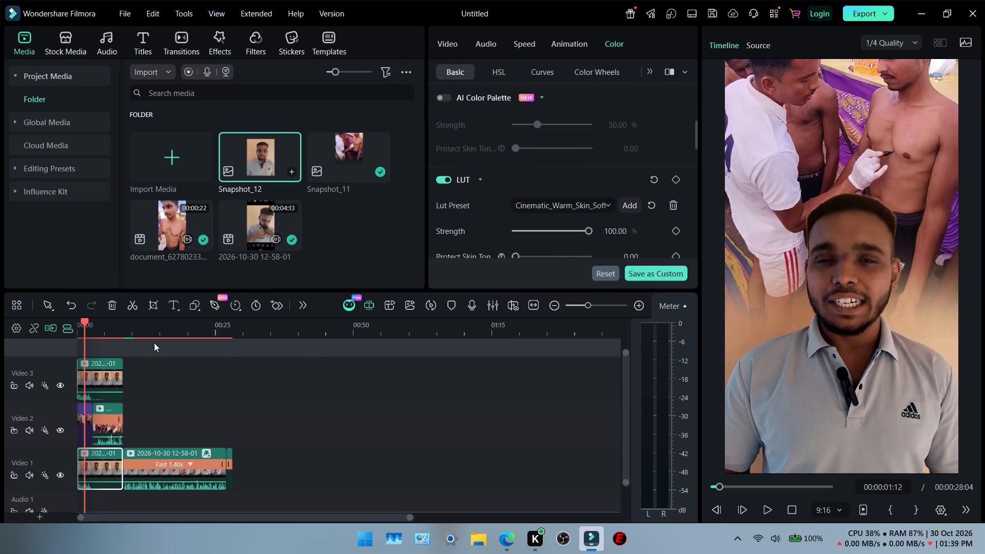
Move the playhead to the start, render the timeline preview, and play the graded video.
drag(85, 320, 25, 331)
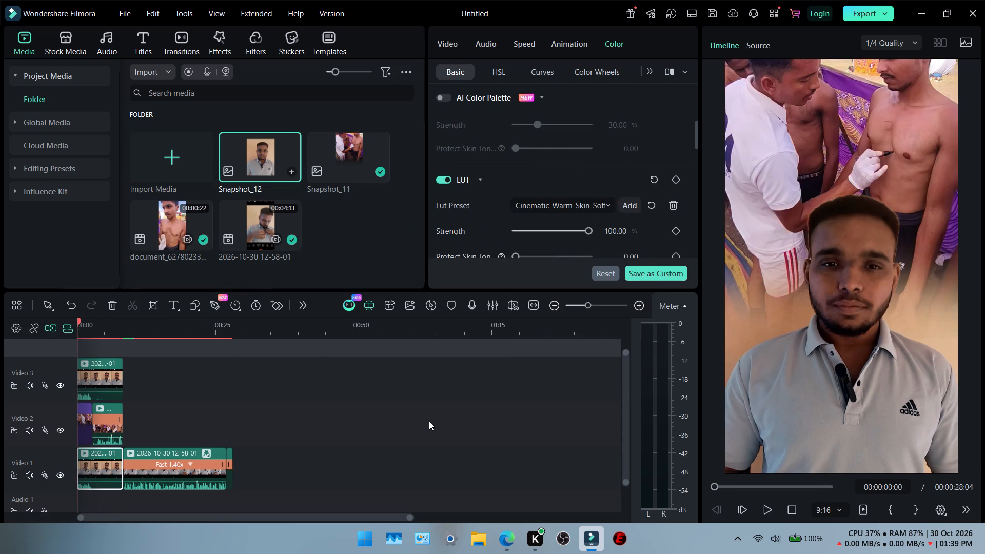
key(Return)
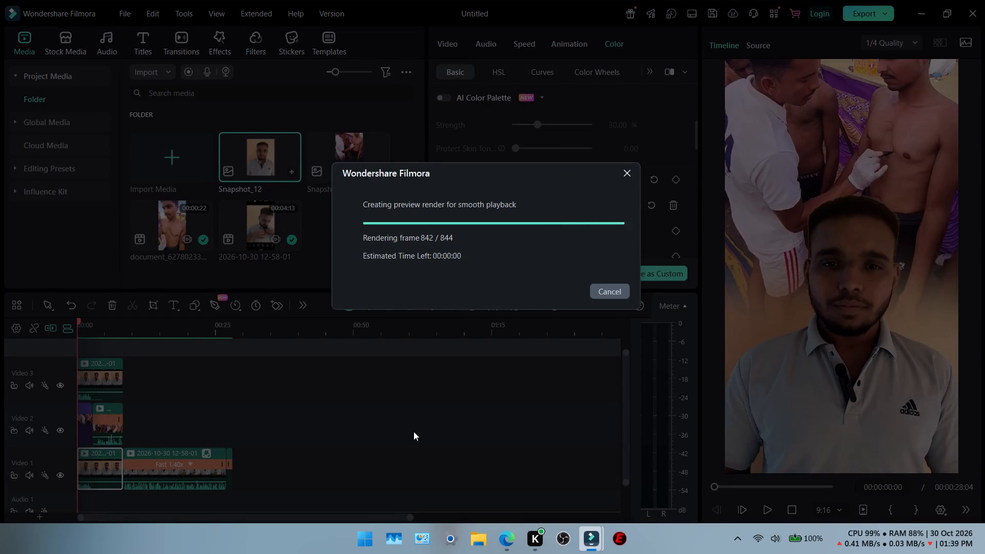
key(space)
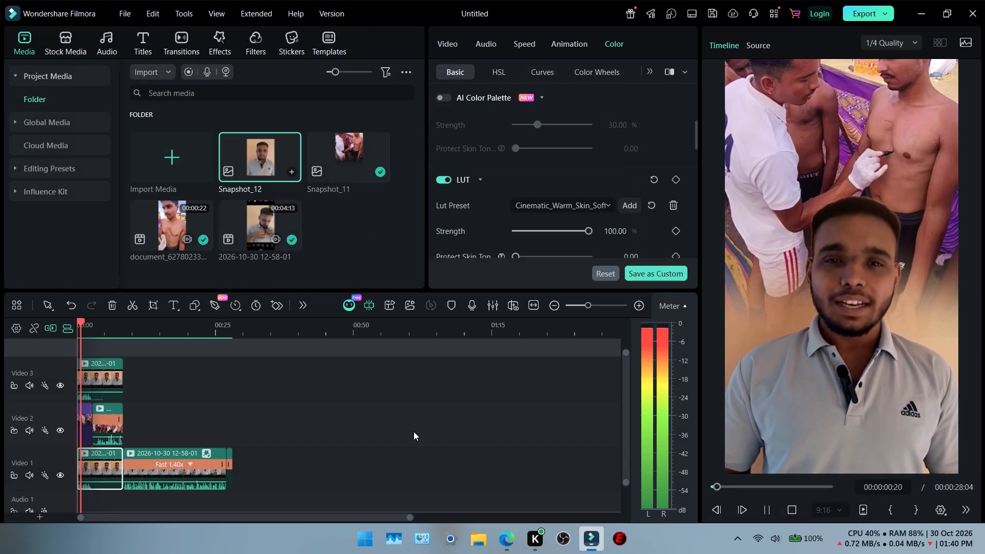
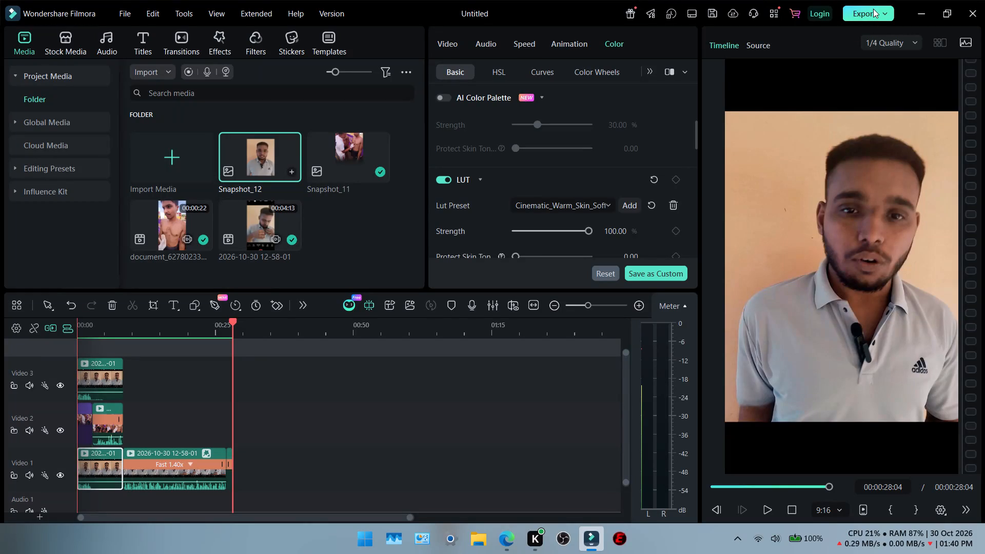
Browse the SFX Transitions category to examine the available sound-effect transitions.
click(111, 326)
click(191, 41)
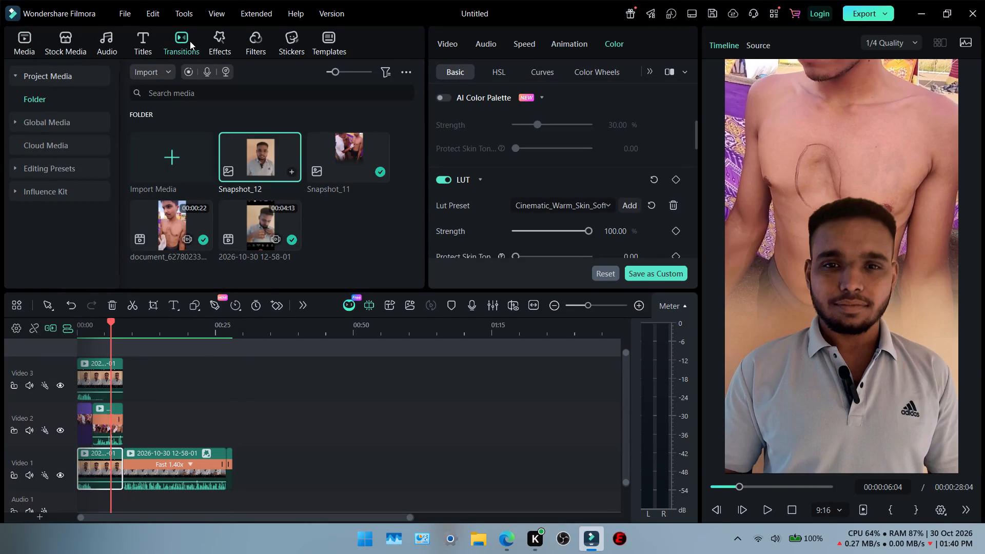
scroll(31, 247, down, 1)
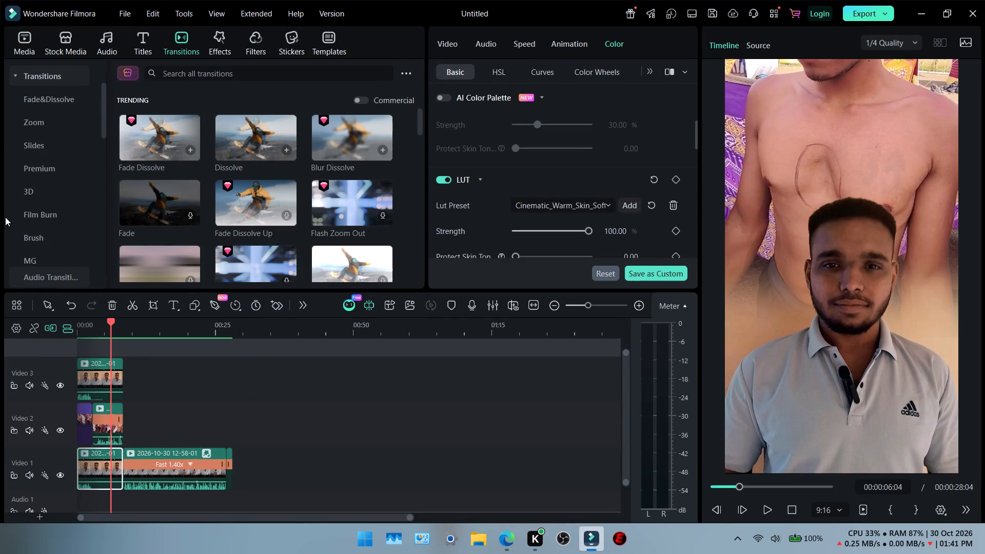
scroll(54, 163, up, 1)
scroll(54, 163, down, 2)
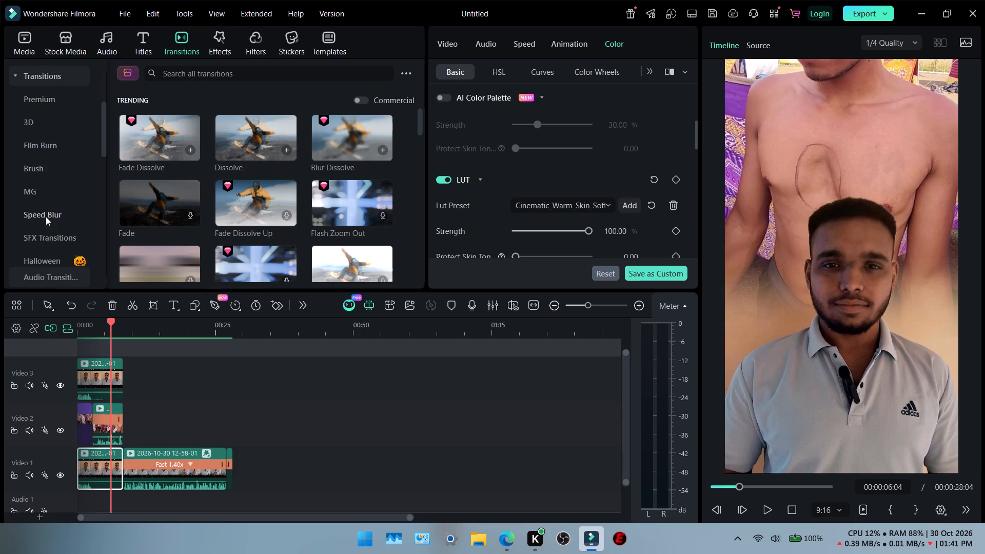
click(44, 241)
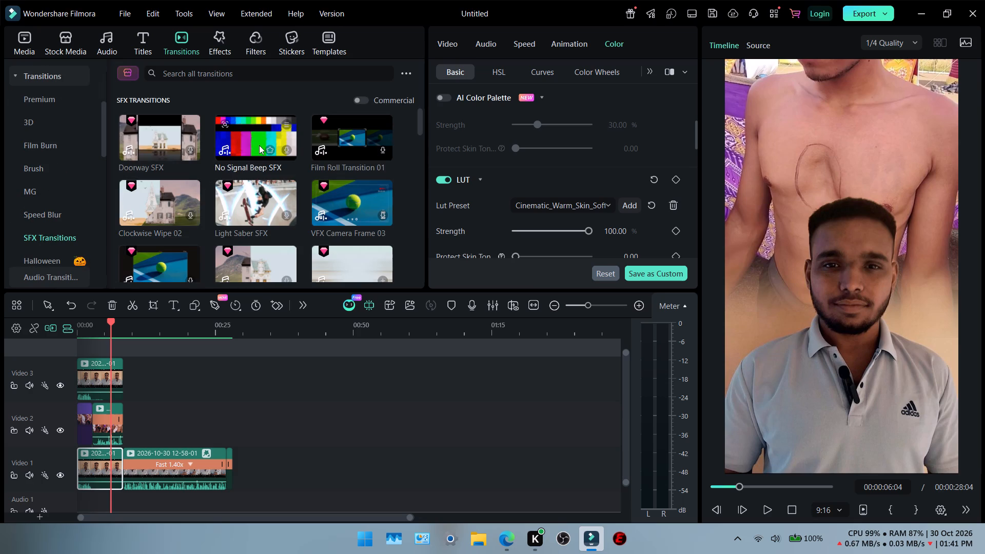
scroll(259, 145, down, 2)
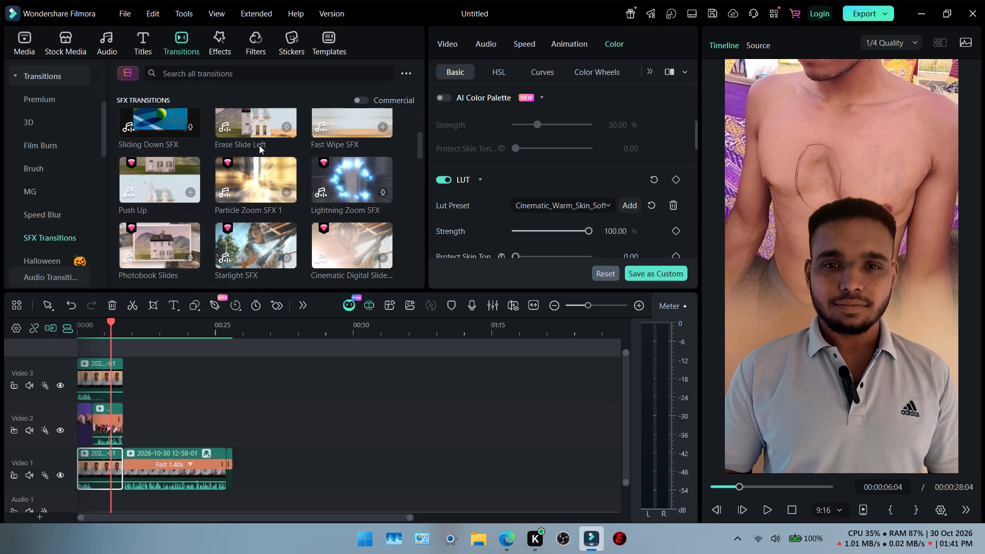
scroll(259, 145, down, 3)
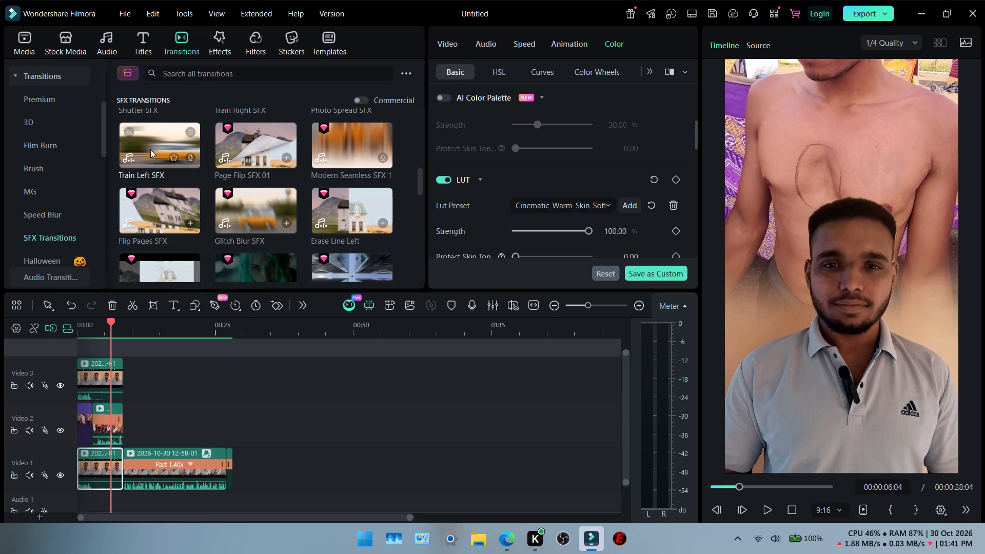
scroll(256, 180, down, 1)
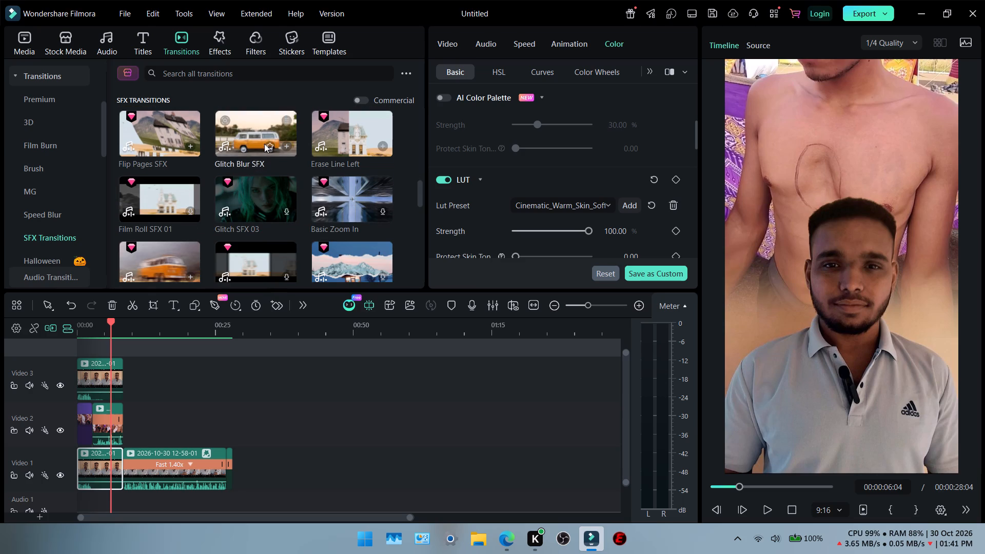
scroll(262, 144, down, 4)
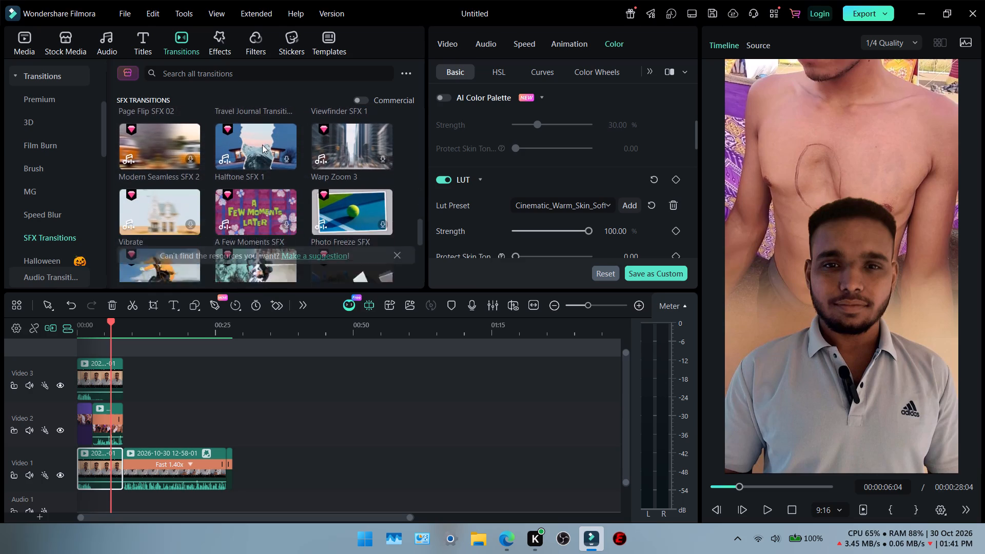
scroll(262, 145, down, 1)
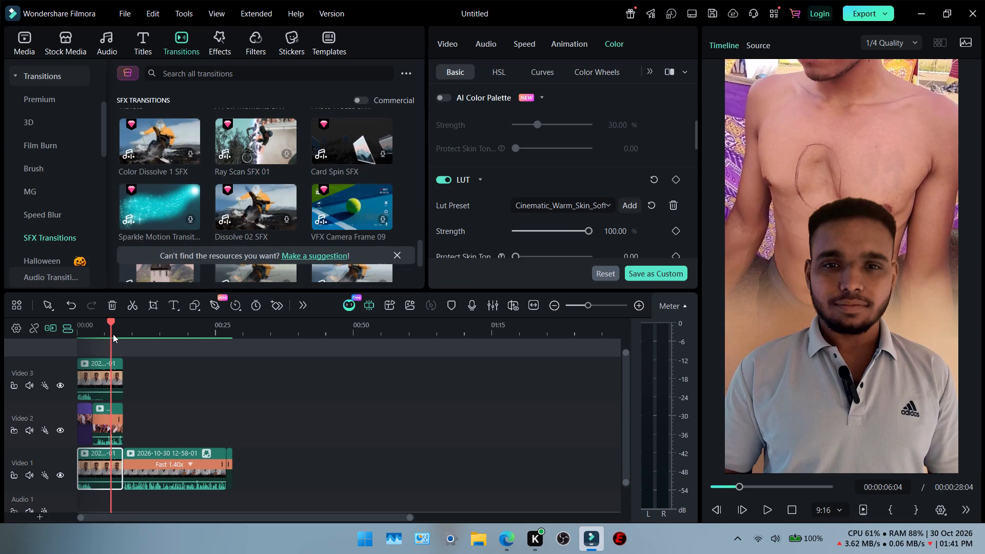
Play the graded video on from about 6 seconds to review its look.
key(space)
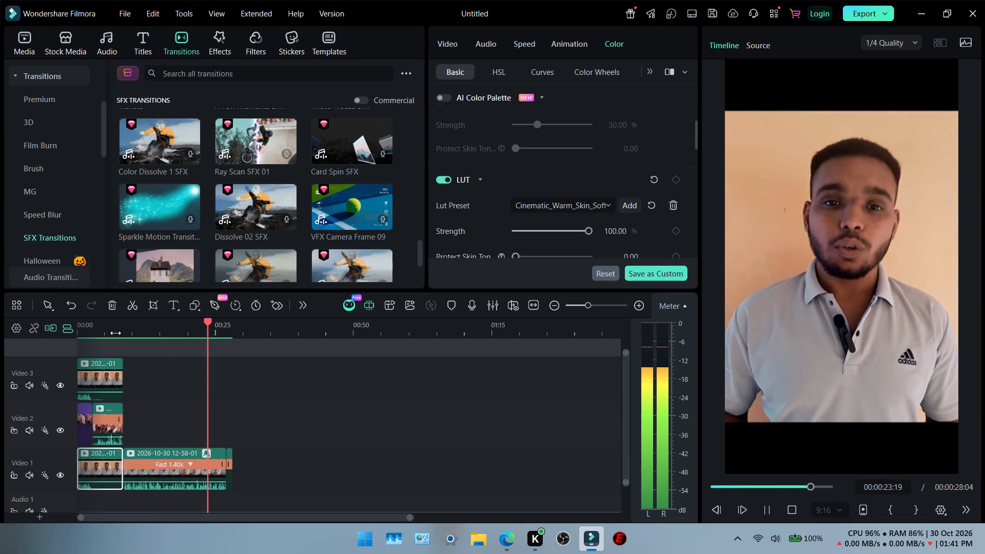
Turn off the LUT on all three Video 1 clips and on the speaker clip on Video 3.
click(444, 178)
click(156, 466)
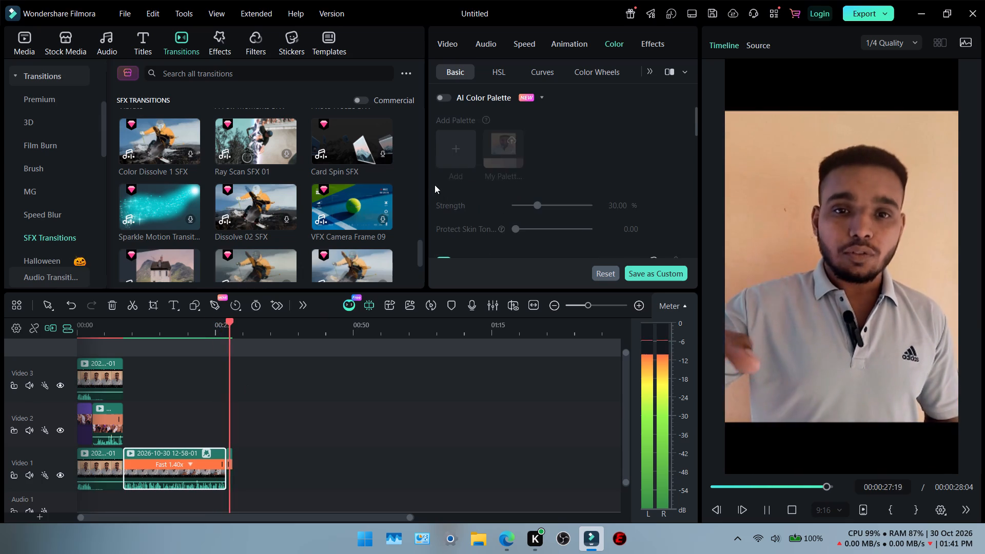
scroll(451, 204, down, 1)
click(446, 232)
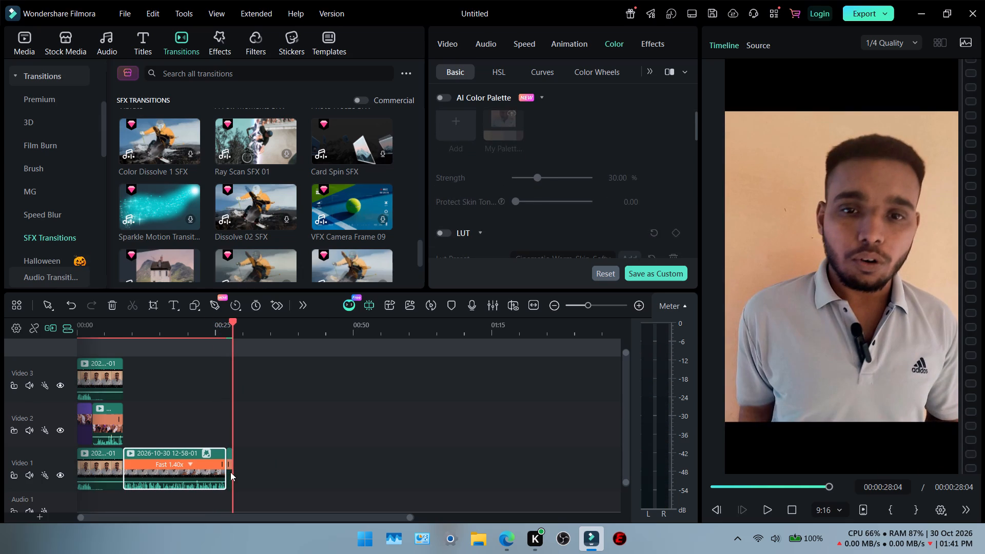
click(230, 472)
scroll(461, 236, down, 2)
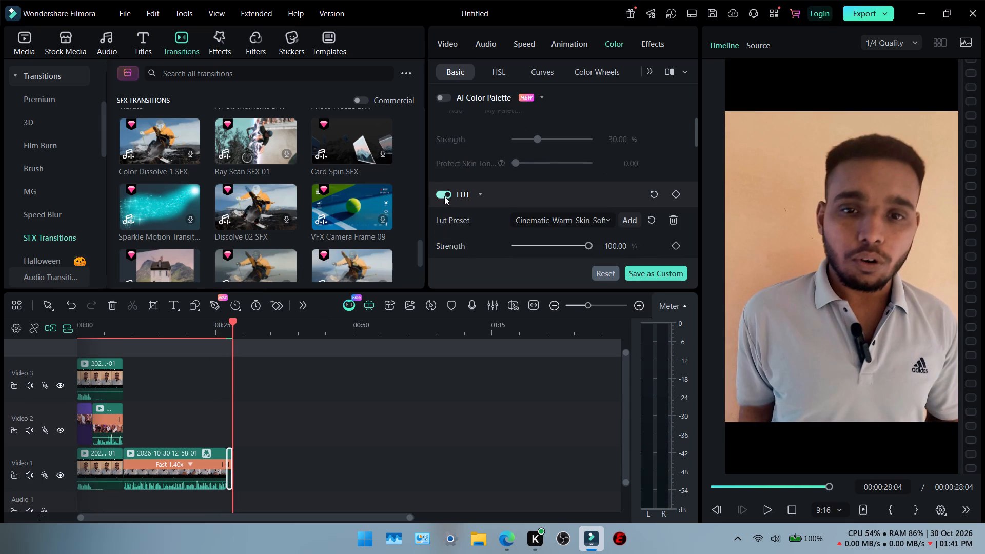
double_click(444, 196)
click(449, 192)
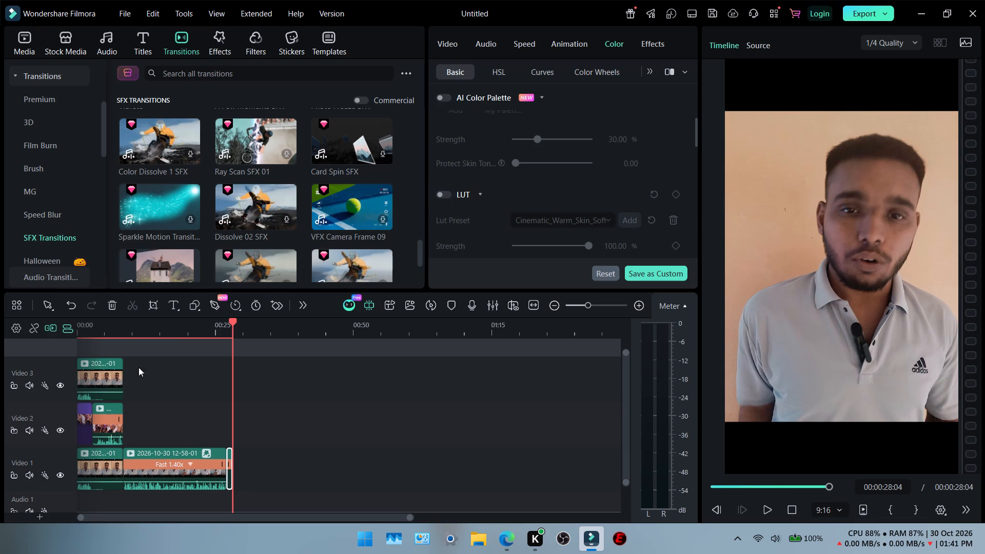
click(104, 369)
scroll(452, 225, down, 2)
click(448, 179)
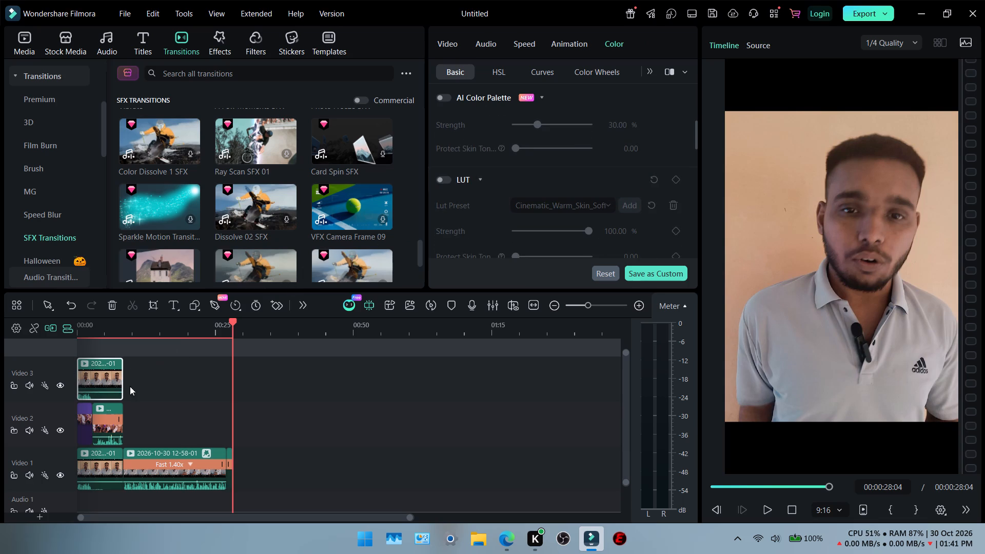
Return the playhead to the start of the timeline and render the preview of the ungraded video.
click(102, 334)
drag(98, 322, 3, 331)
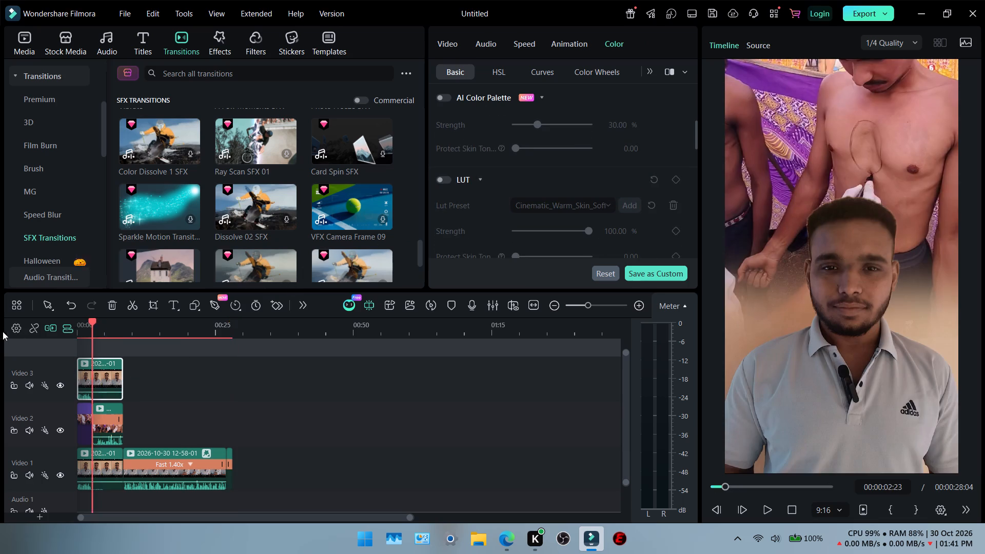
drag(3, 331, 0, 332)
key(Return)
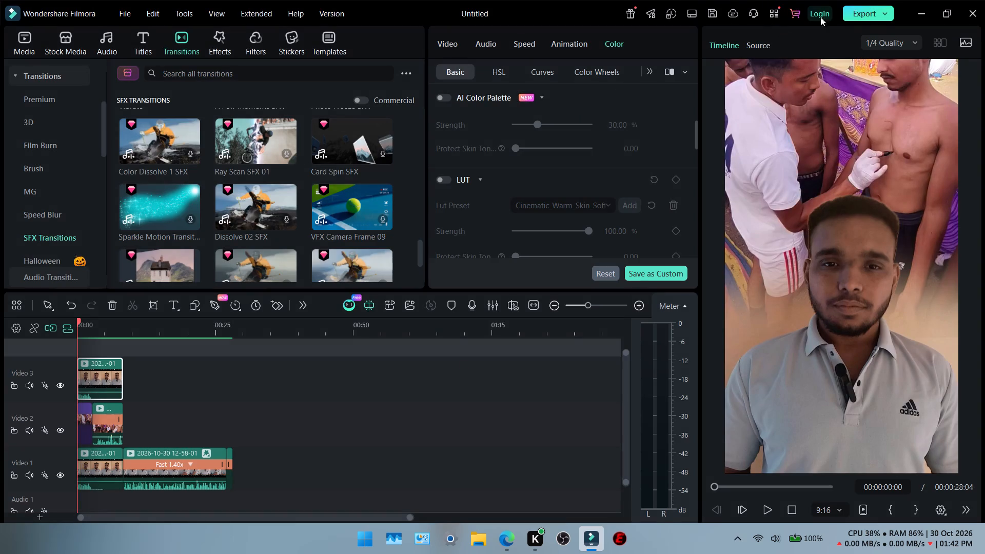
Export the video locally with the "me" preset under the title "myth".
click(870, 13)
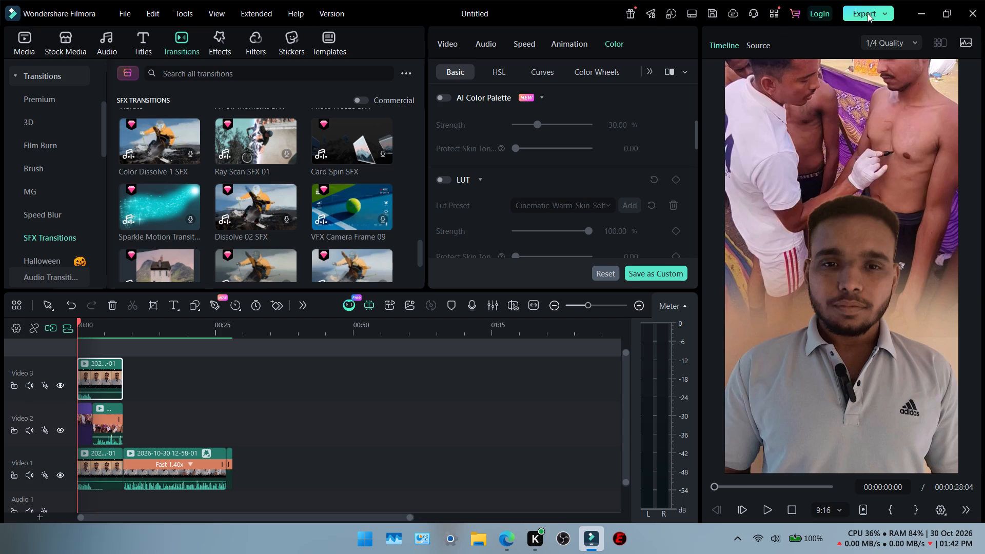
click(488, 222)
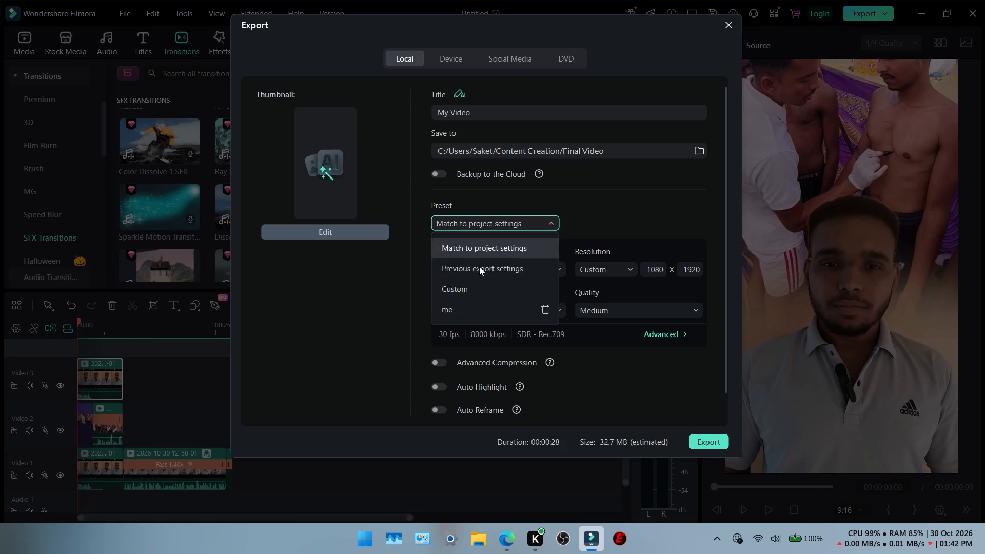
click(470, 309)
drag(487, 112, 380, 111)
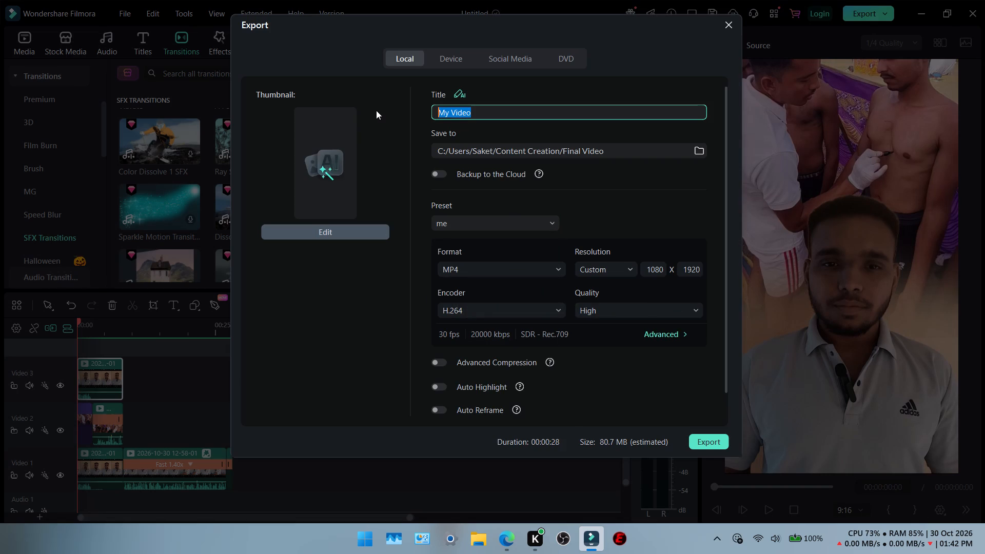
text(myth)
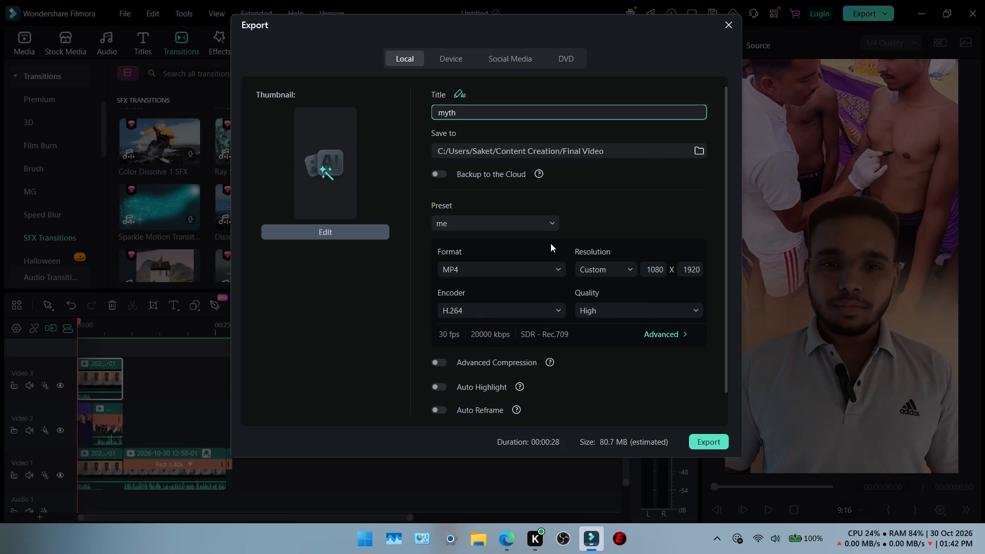
double_click(715, 446)
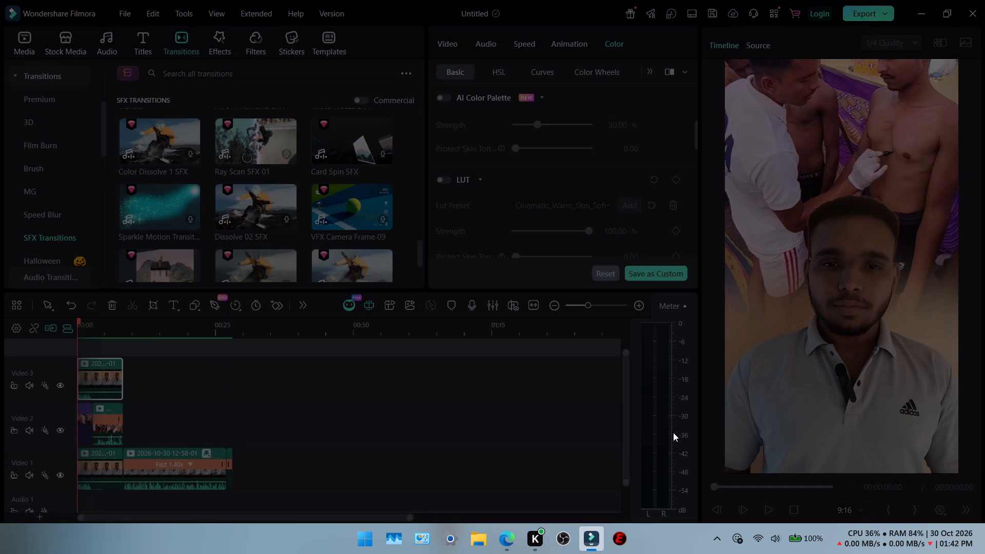
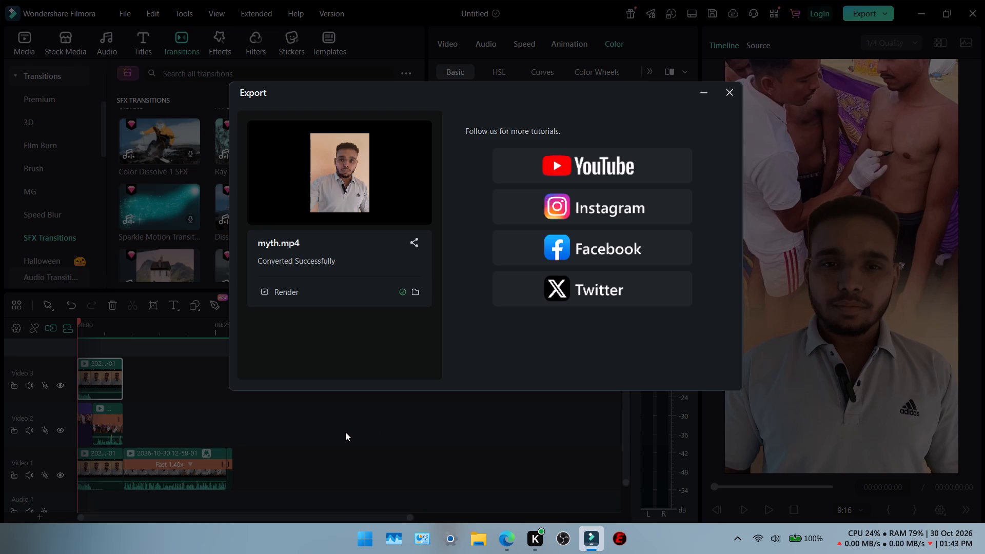
Dismiss the finished export and close Filmora, saving the project as "myth" in the Projects folder.
click(730, 88)
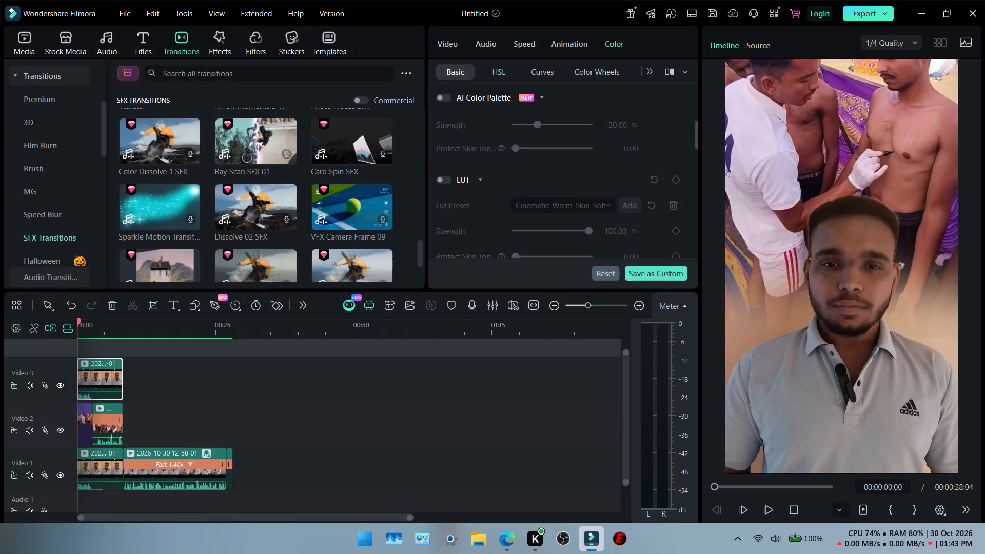
click(973, 7)
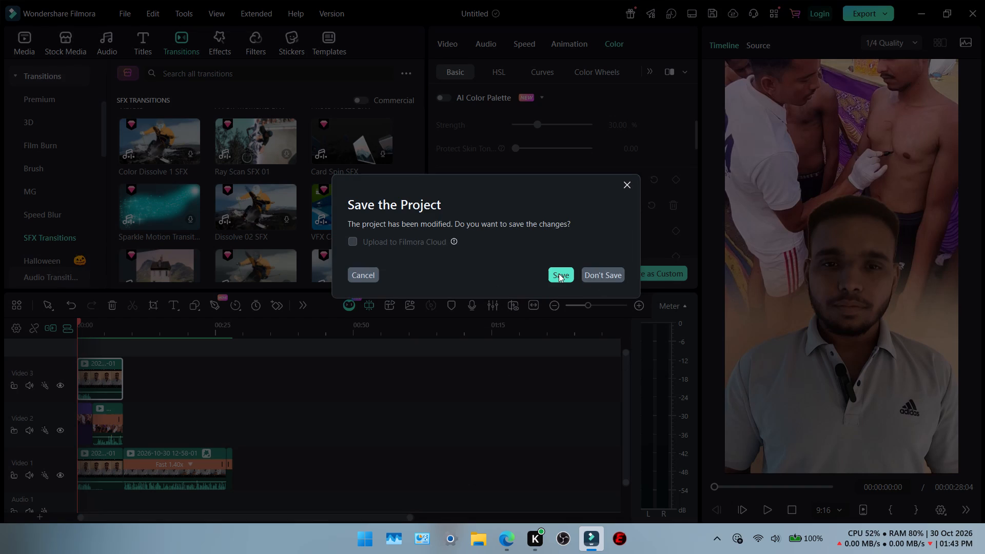
click(558, 273)
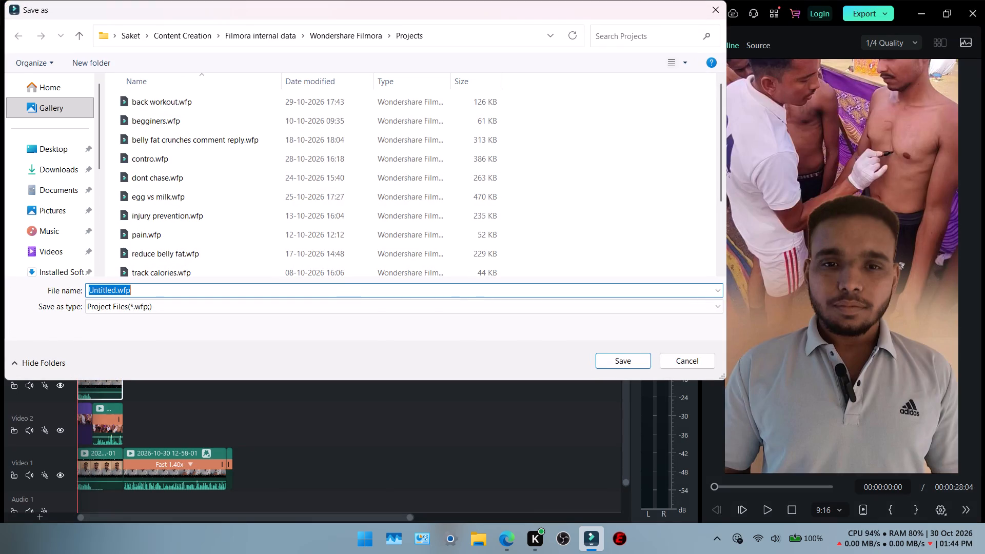
text(myth)
key(Return)
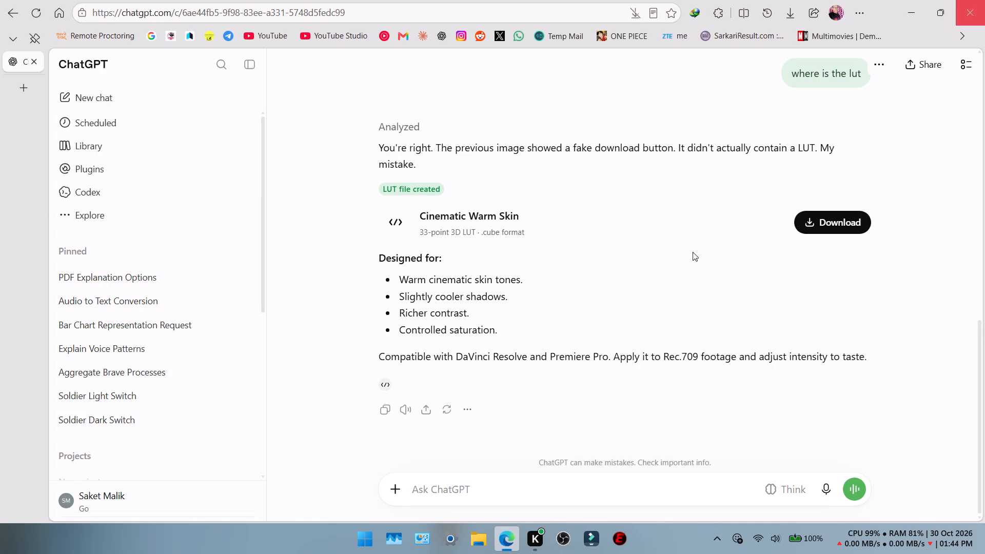
Close the browser window showing the ChatGPT LUT conversation.
click(984, 6)
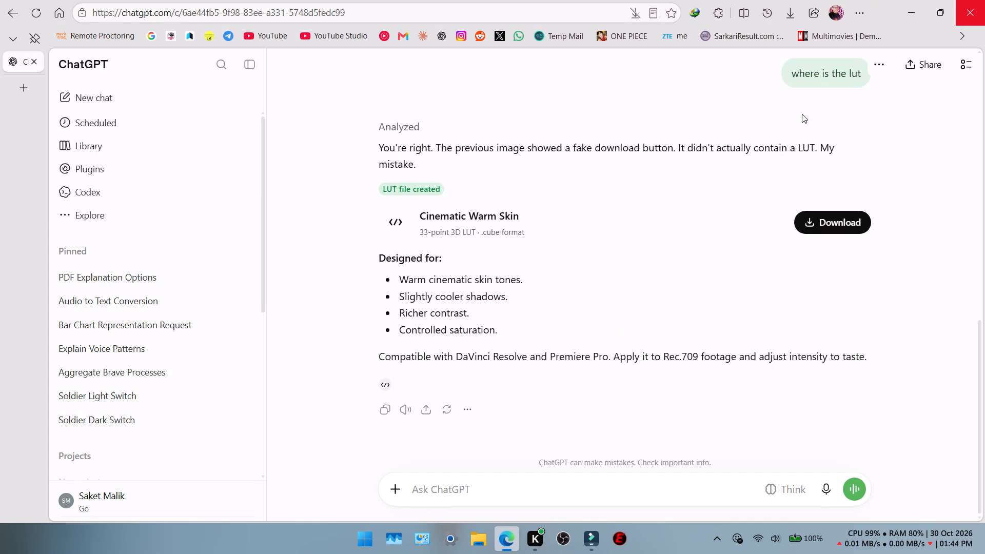